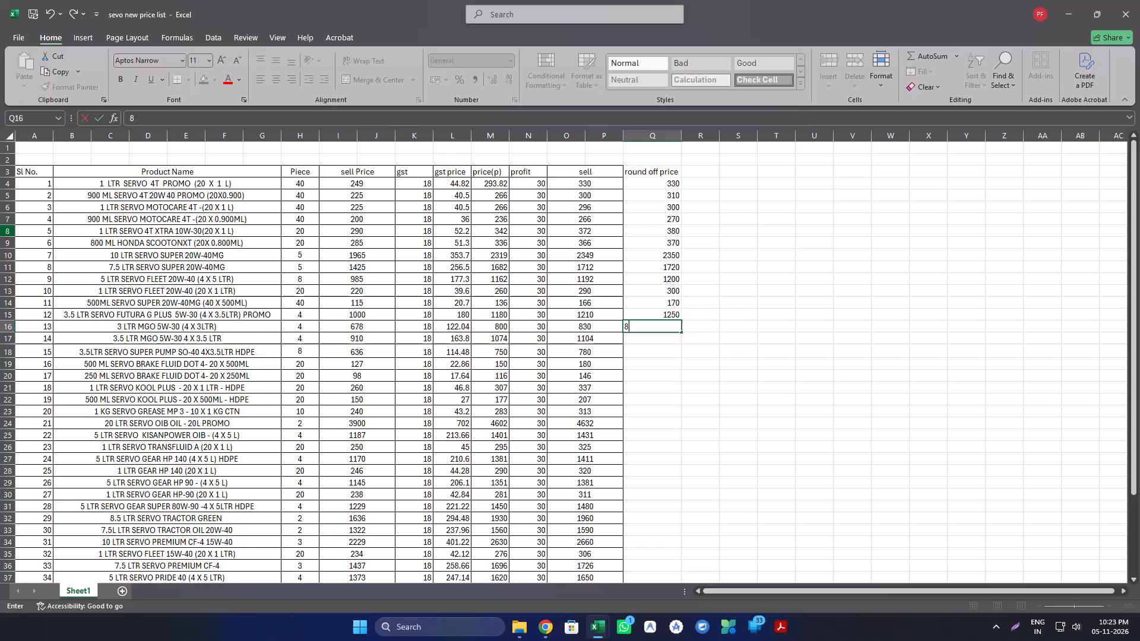
Enter 860 as the round off price for 3 LTR MGO 5W-30 (4 X 3LTR) in row 16.
key("Return")
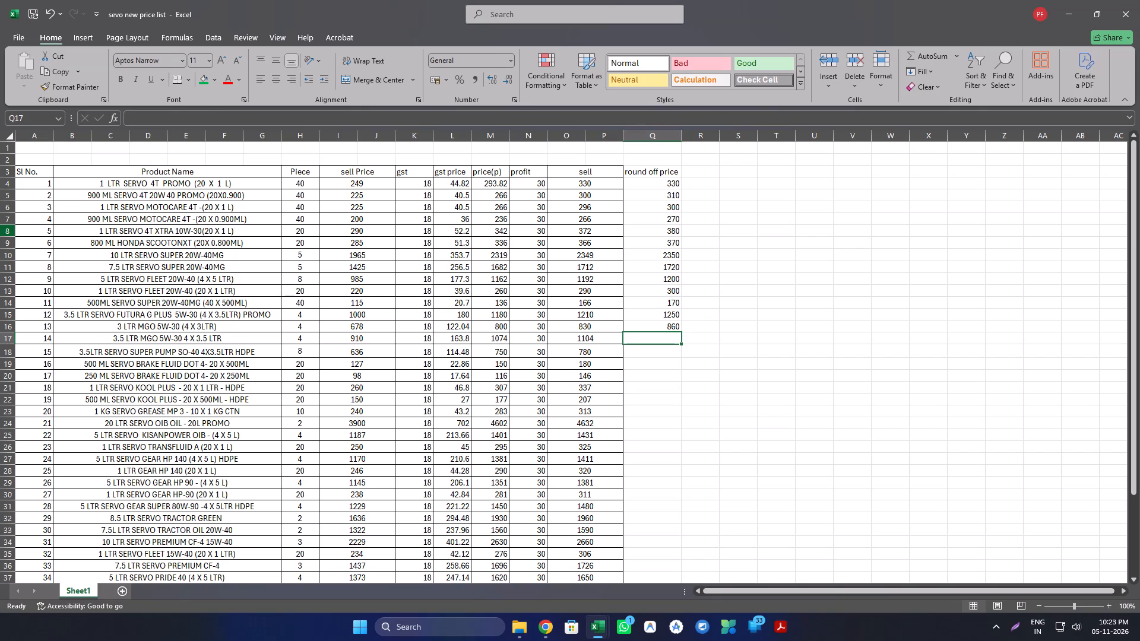
Look through the remaining products without a round off price, down to the end of the list and back to row 17.
key("Down")
key("Down")
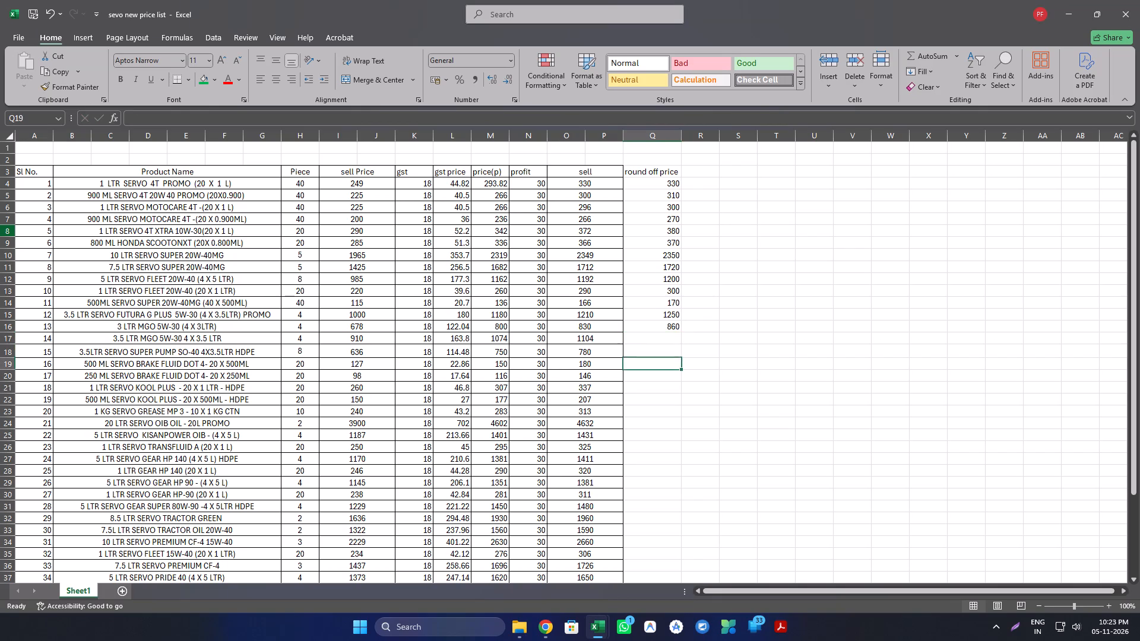
key("Down")
key("Down")
key("Down")
key("Down")
key("Down")
key("Down")
key("Down")
key("Down")
key("Down")
key("Down")
key("Down")
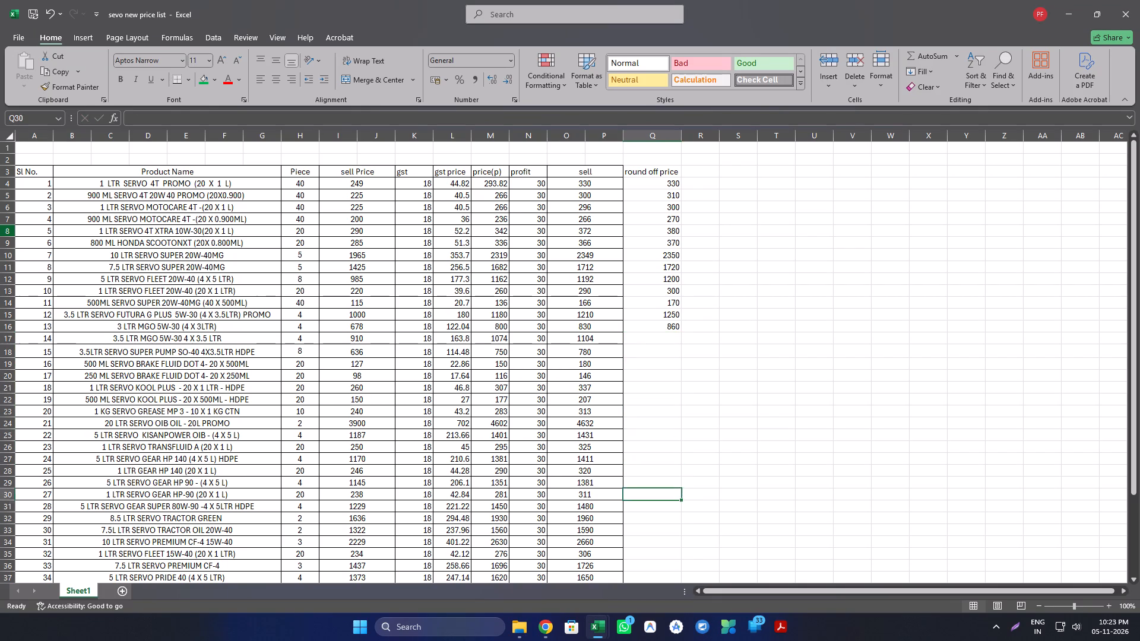
key("Down")
key("Down")
key("Down")
key("Down")
key("Down")
key("Down")
key("Down")
key("Down")
key("Down")
key("Down")
key("Down")
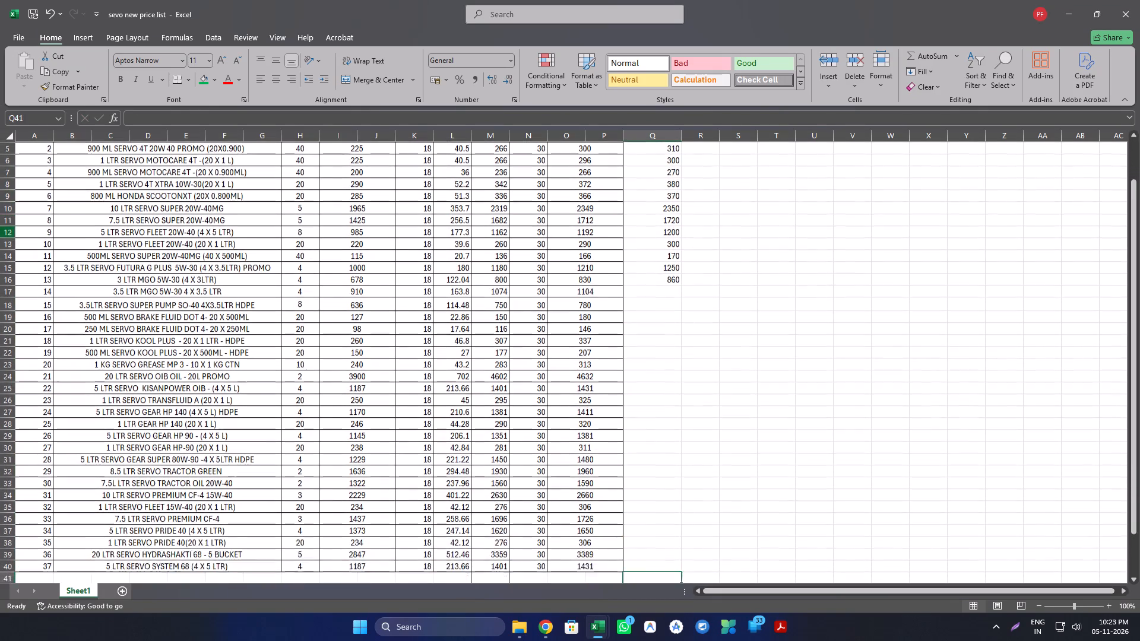
key("Down")
key("Down")
key("Down")
key("Up")
key("Up")
key("Up")
key("Up")
key("Up")
key("Up")
key("Up")
key("Up")
key("Up")
key("Up")
key("Up")
key("Up")
key("Up")
key("Up")
key("Up")
key("Up")
key("Up")
key("Up")
key("Up")
key("Up")
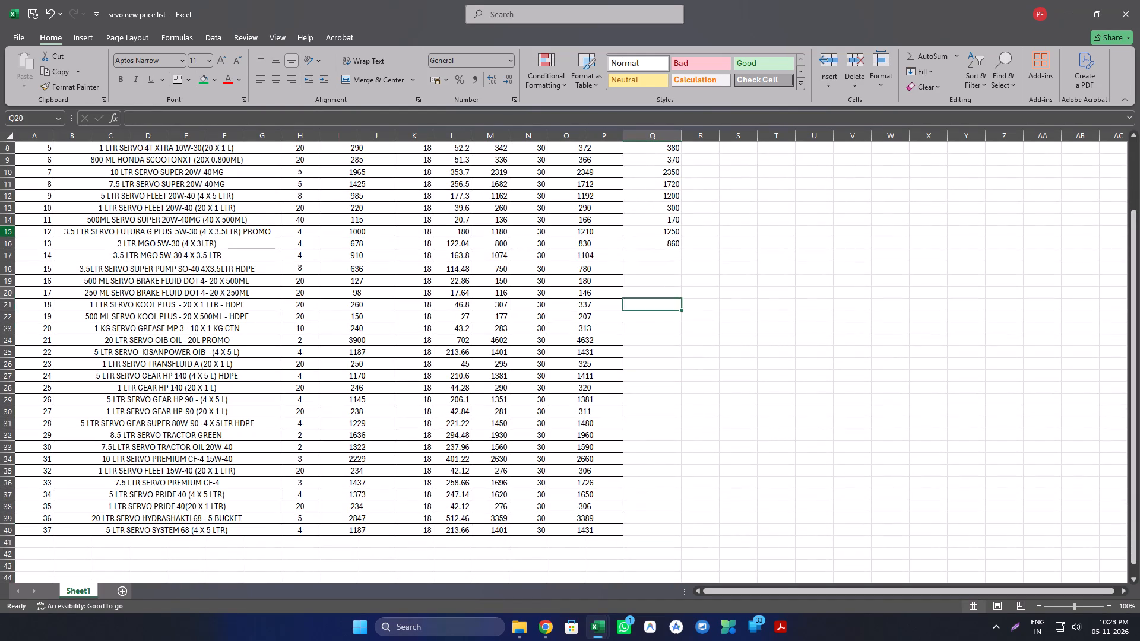
key("Up")
Review the 3.5 LTR MGO 5W-30 row from its piece count across to the round off price column.
key("Left")
key("Left")
key("Left")
key("Left")
key("Left")
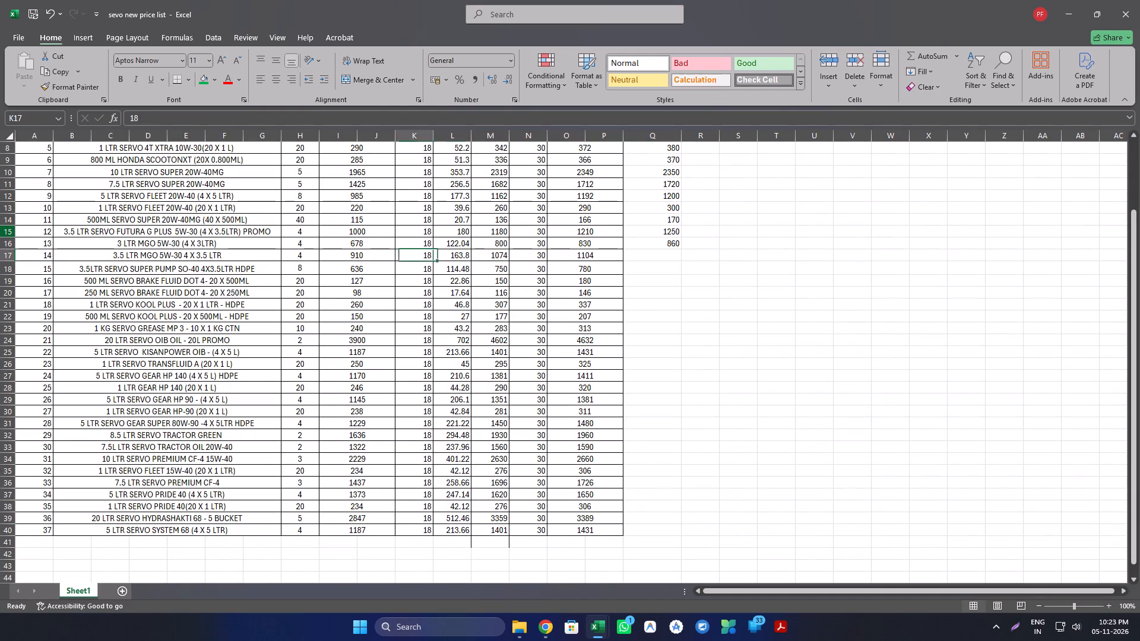
key("Left")
key("Left")
key("Left")
key("Right")
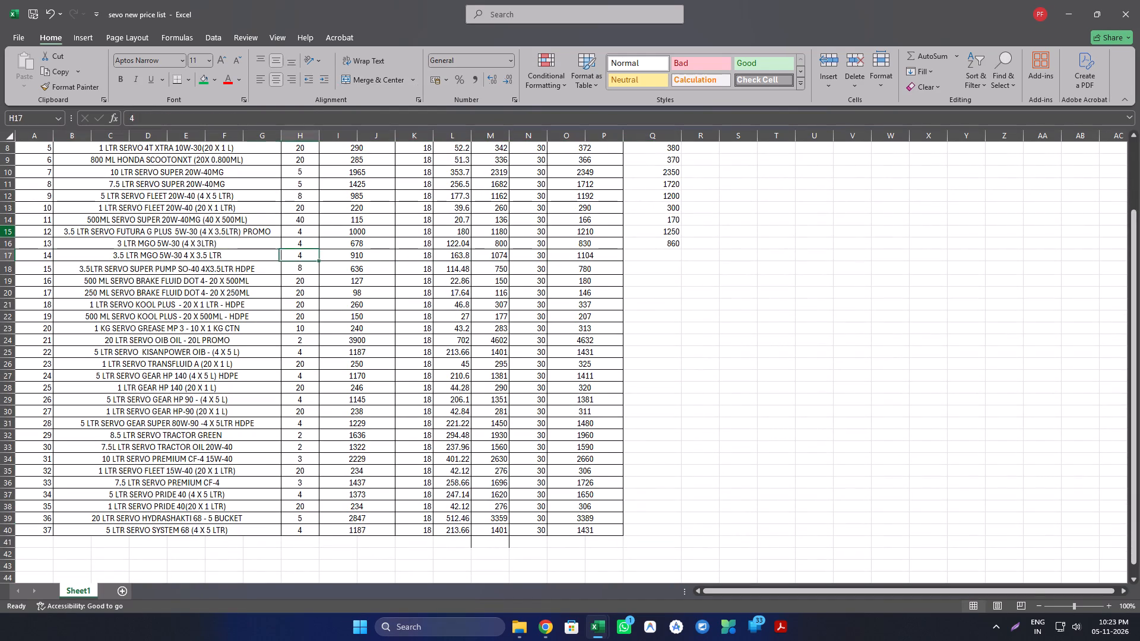
key("Right")
key("Right")
key("Right")
key("Right")
key("Right")
key("Right")
key("Right")
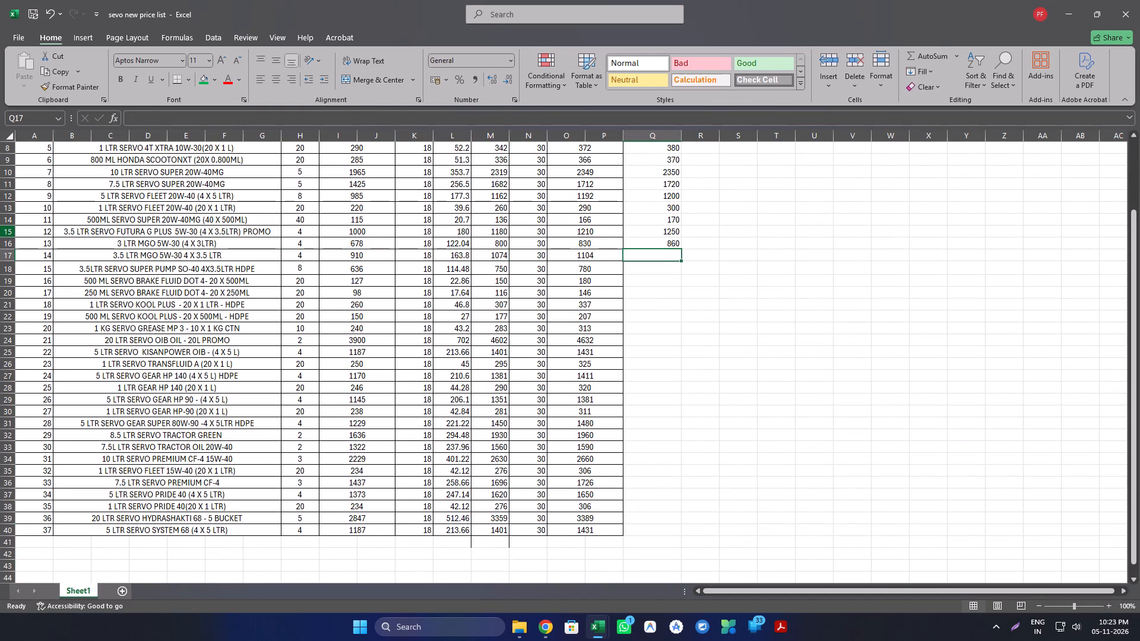
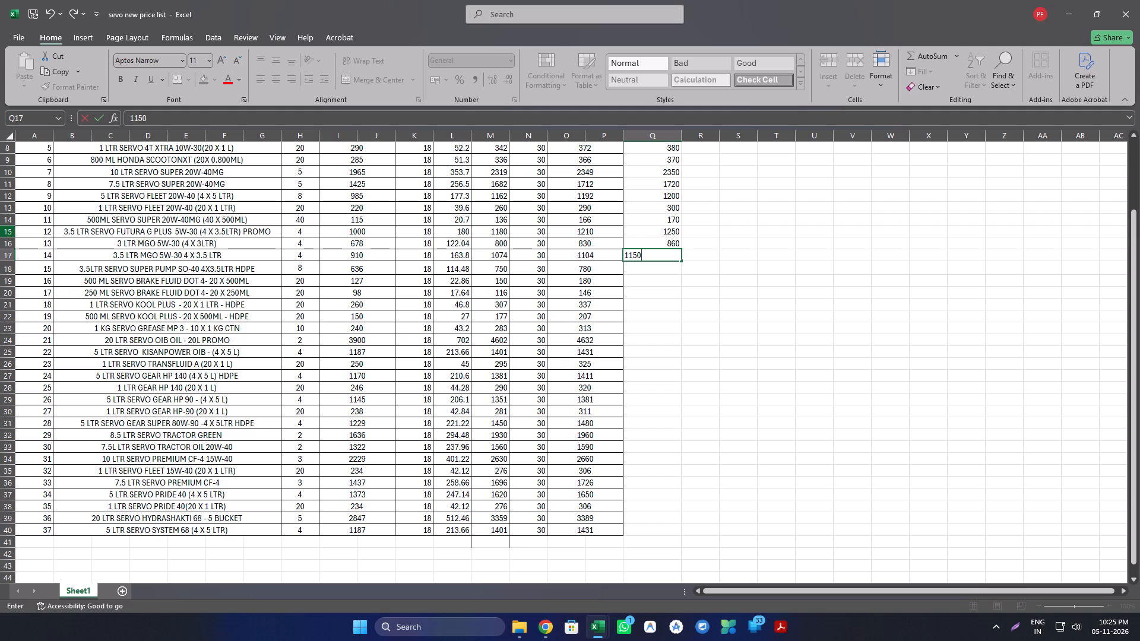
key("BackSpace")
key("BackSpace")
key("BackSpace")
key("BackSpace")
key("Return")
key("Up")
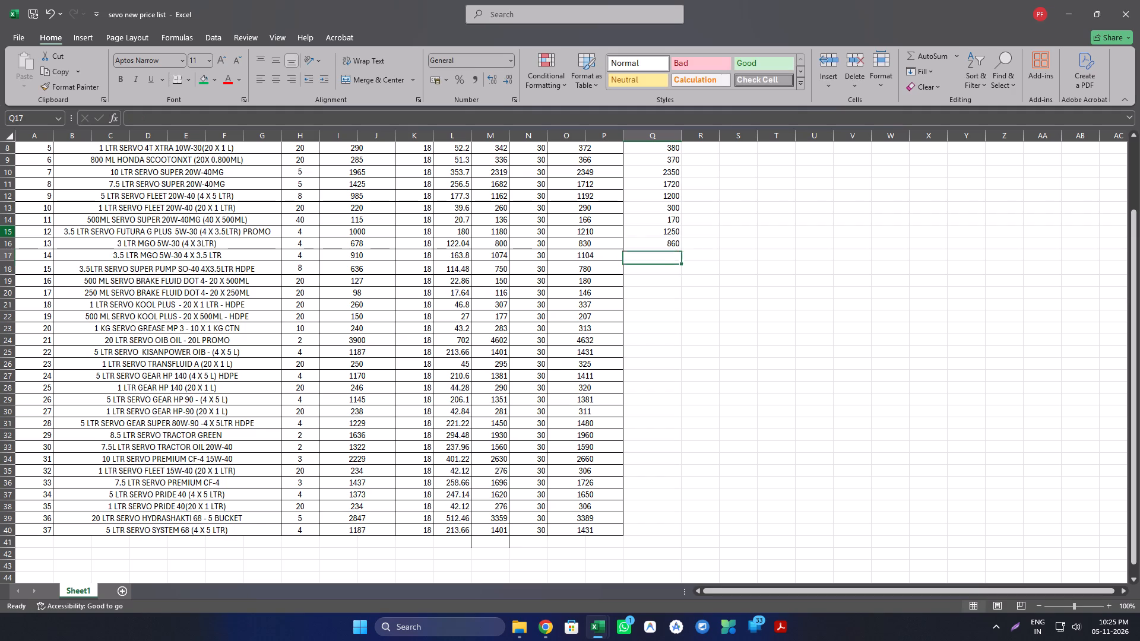
Change the column N amount for 3.5 LTR MGO 5W-30 4 X 3.5 LTR in row 17 to the formula =46+30.
key("Up")
key("Left")
key("Down")
key("Left")
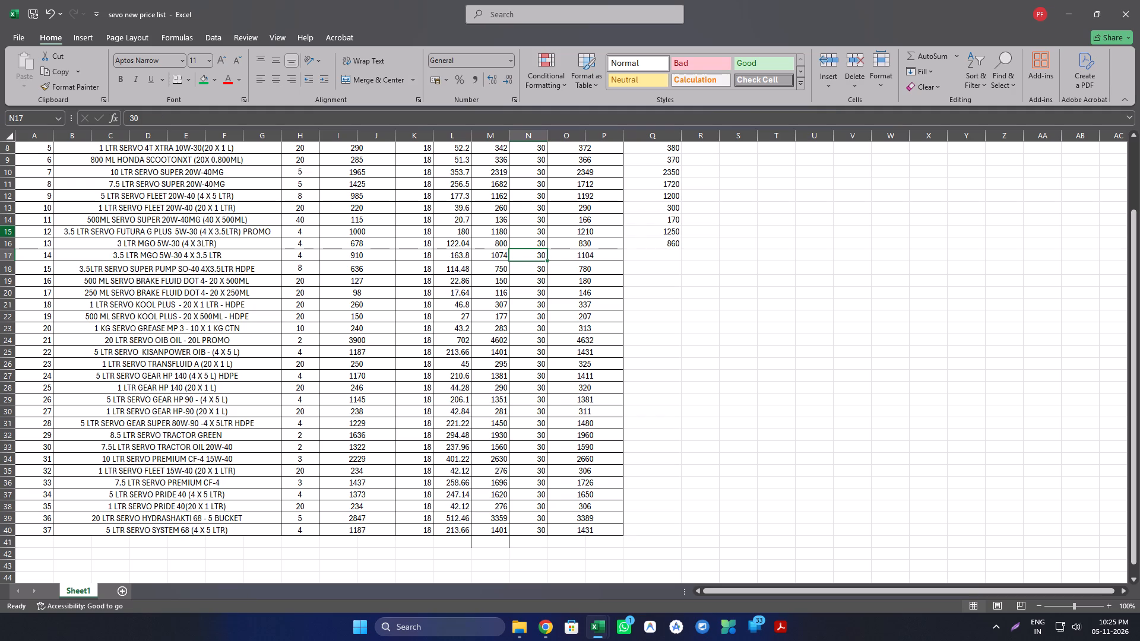
key("F2")
key("Left")
key("Left")
type("=46+")
key("Return")
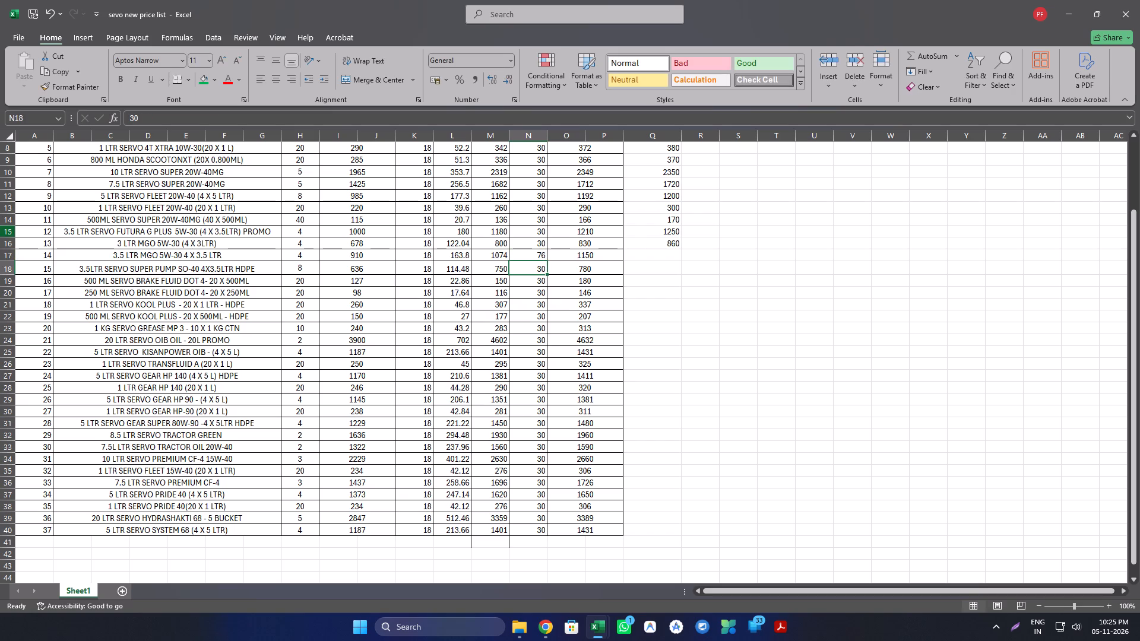
Enter 1150 as the round off price for 3.5 LTR MGO 5W-30 4 X 3.5 LTR in row 17.
key("Right")
key("Right")
key("Up")
type("11580")
key("Return")
key("Up")
type("1150")
key("Return")
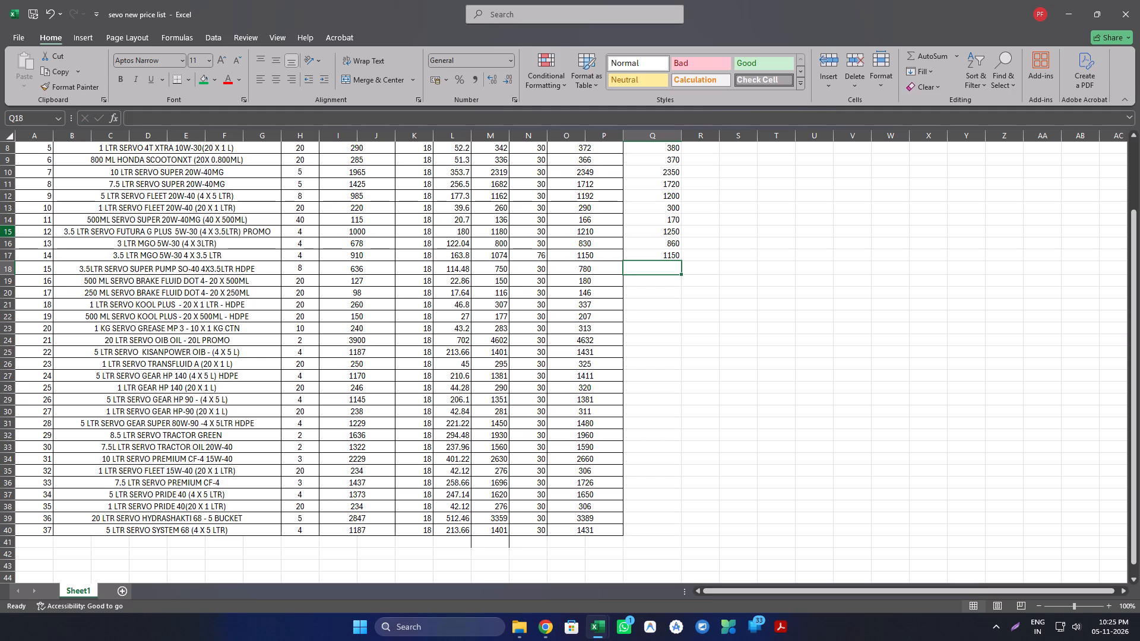
Review the 3.5LTR SERVO SUPER PUMP SO-40 row from its serial number across to the round off price column.
key("Left")
key("Left")
key("Left")
key("Left")
key("Left")
key("Left")
key("Left")
key("Left")
key("Left")
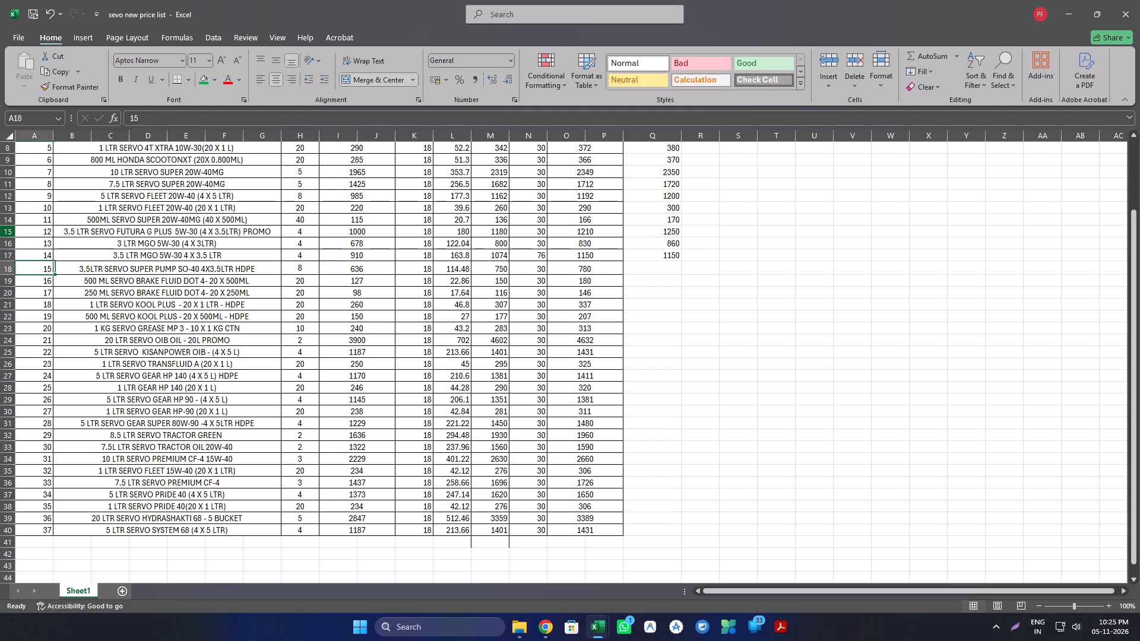
key("Right")
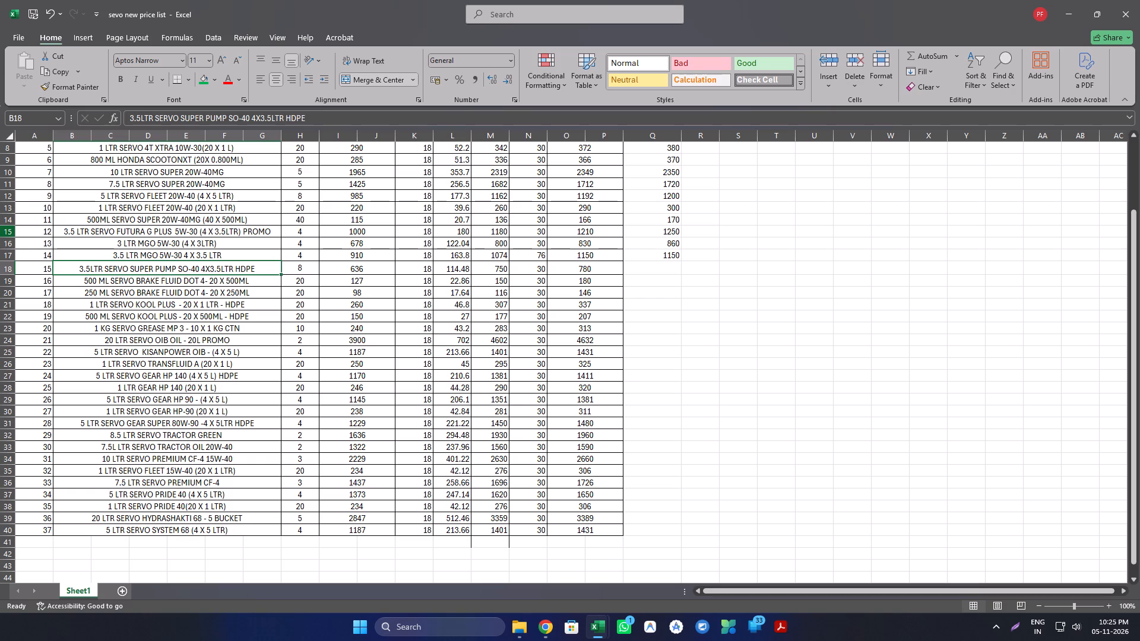
key("Right")
key("Right")
key("Right")
key("Right")
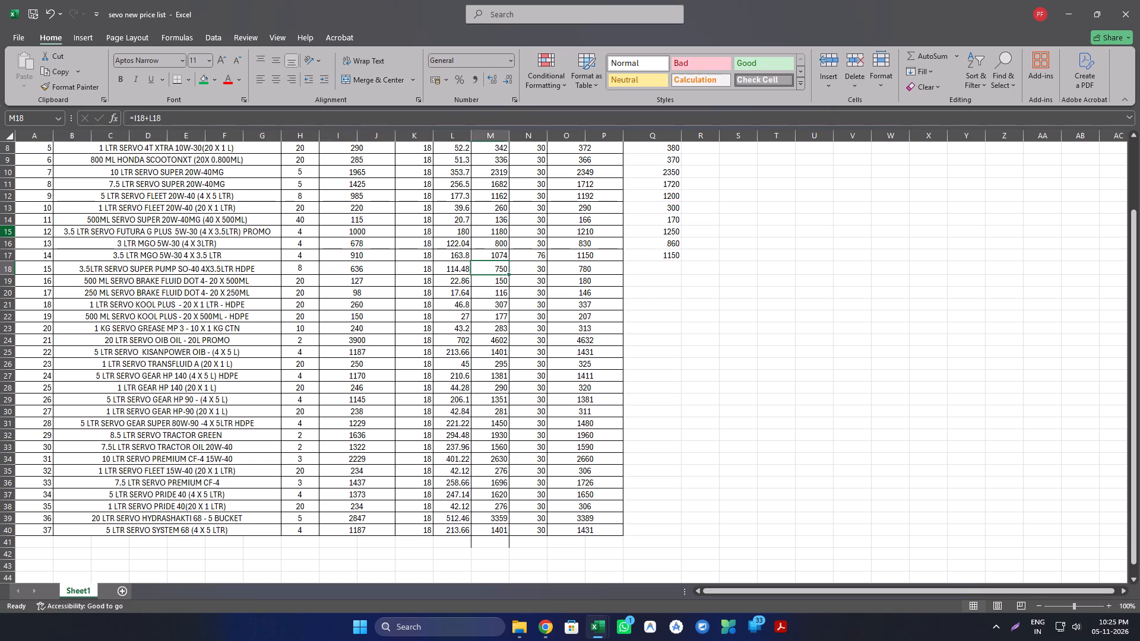
key("Right")
key("Right")
key("Right")
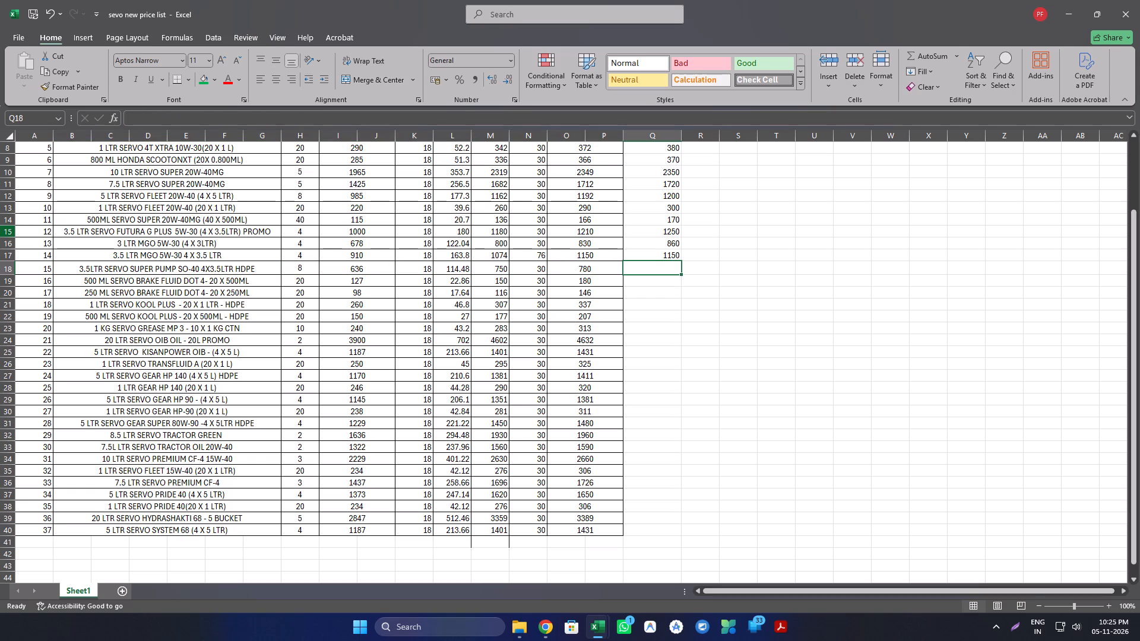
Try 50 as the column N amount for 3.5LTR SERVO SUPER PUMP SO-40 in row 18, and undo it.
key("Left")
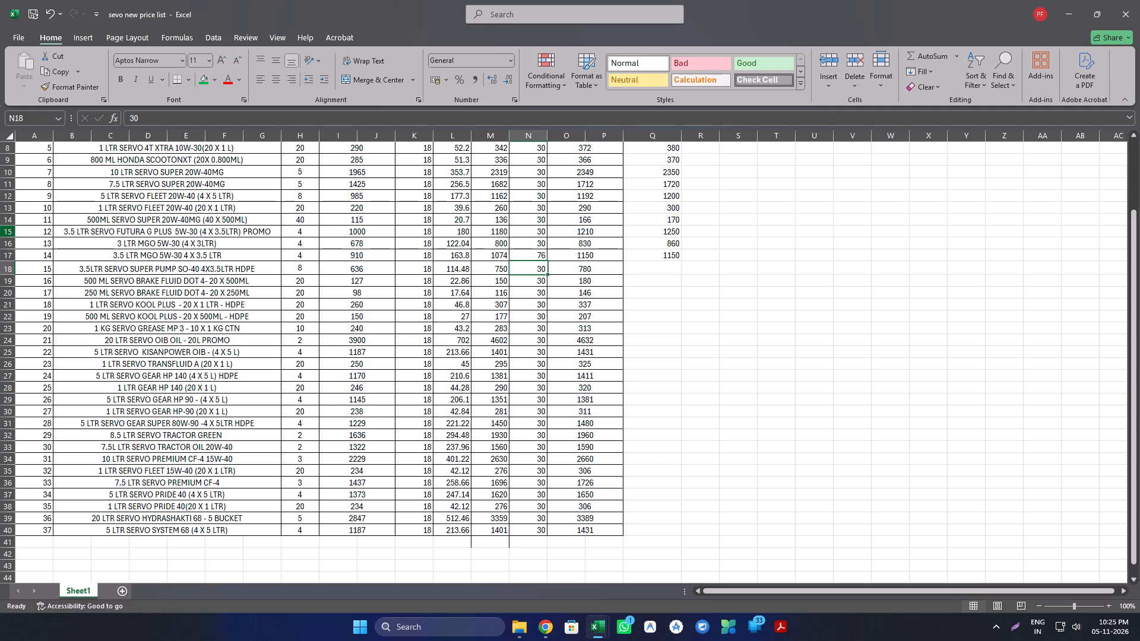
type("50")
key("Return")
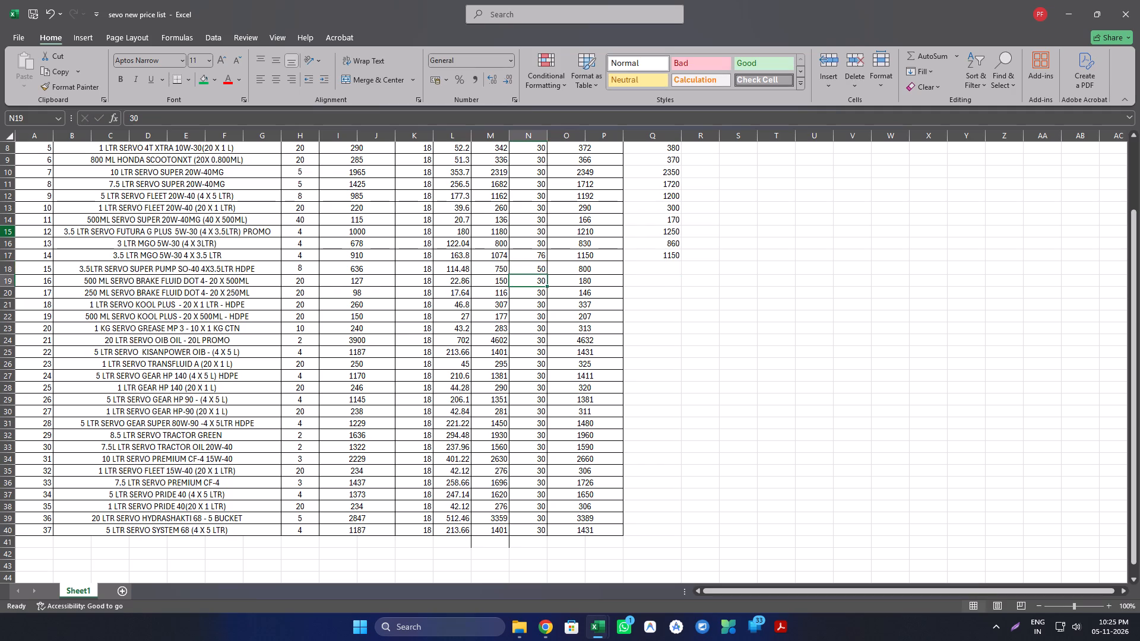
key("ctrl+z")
Enter 780 as the round off price for 3.5LTR SERVO SUPER PUMP SO-40 4X3.5LTR HDPE in row 18.
key("Right")
key("Right")
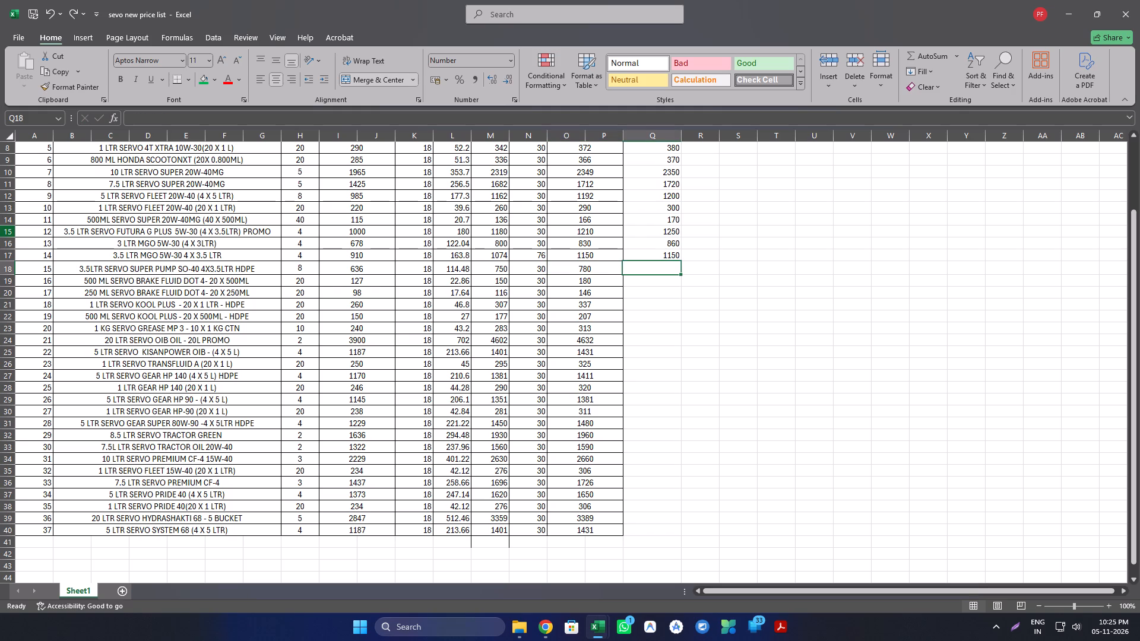
type("780")
key("Return")
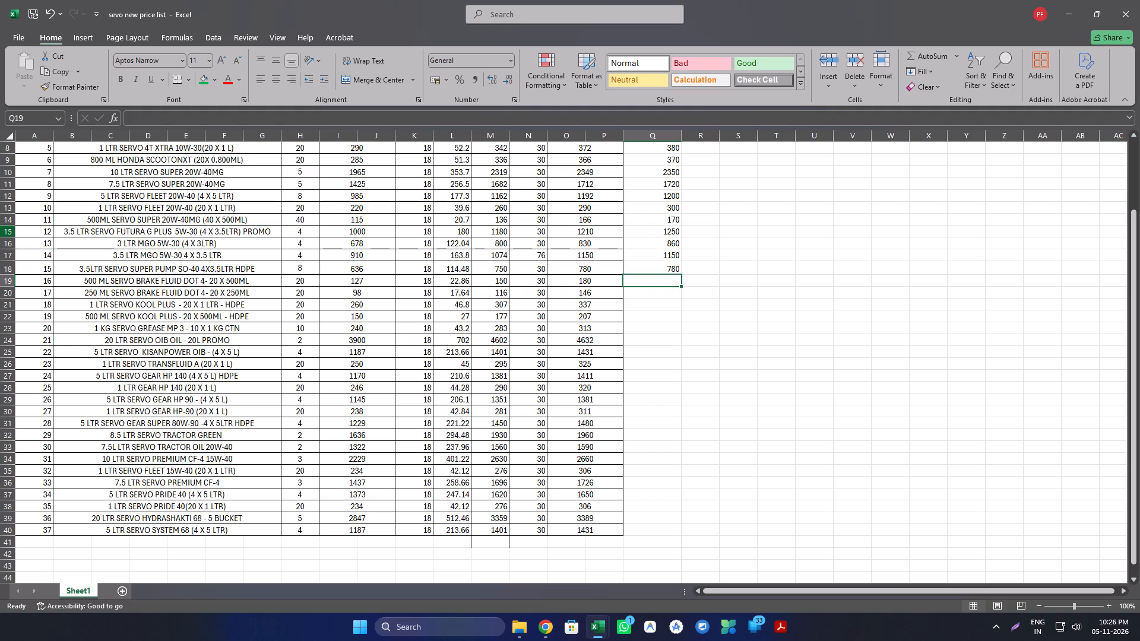
Check the 500 ML SERVO BRAKE FLUID DOT 4 row and enter 180 as its round off price in row 19.
key("Left")
key("Left")
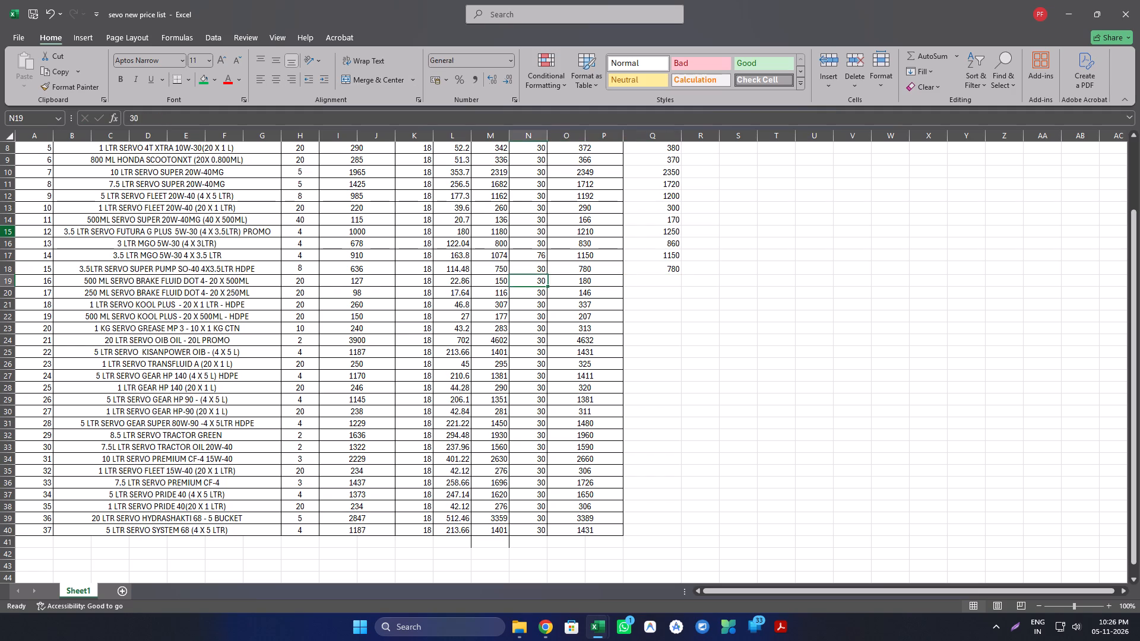
key("Left")
key("Left")
key("Left")
key("Left")
key("Left")
key("Left")
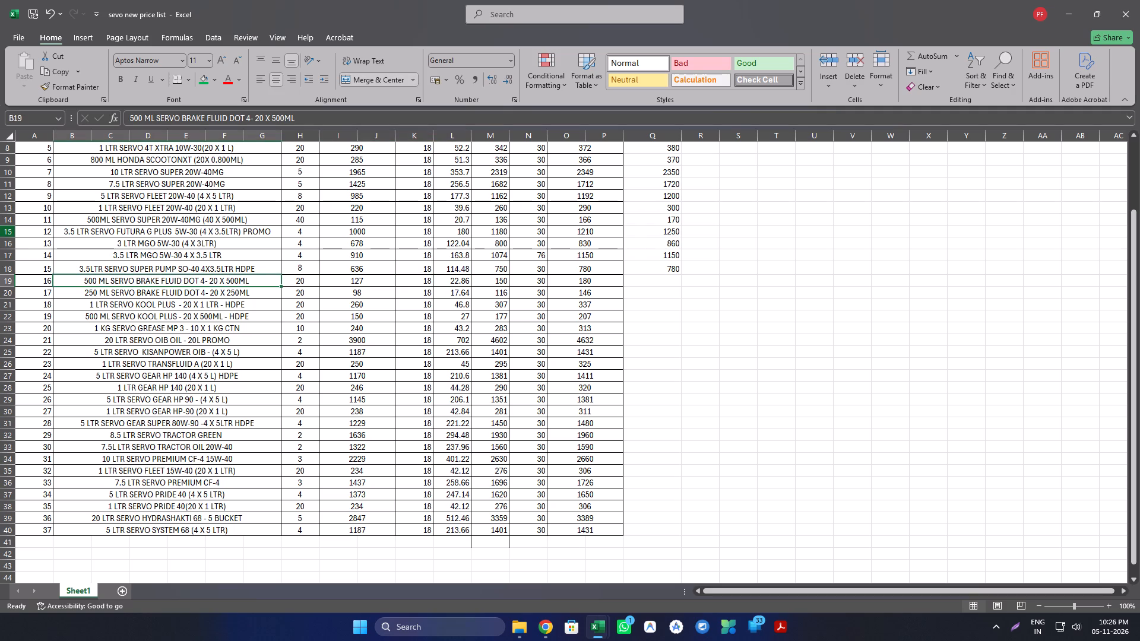
key("Right")
key("Right")
key("Right")
key("Right")
key("Right")
key("Right")
key("Right")
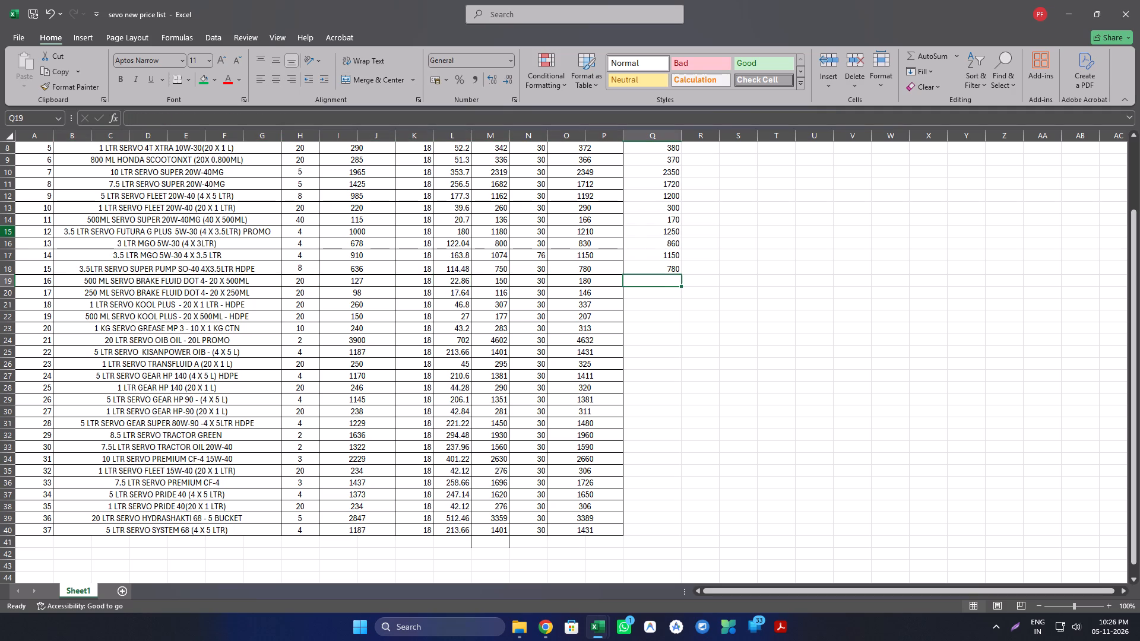
type("180")
key("Return")
Enter 150 as the round off price for 250 ML SERVO BRAKE FLUID DOT 4 - 20 X 250ML in row 20.
type("150")
key("Return")
Review the 250 ML SERVO BRAKE FLUID DOT 4 row from its product name across to the sell price.
key("Up")
key("Left")
key("Left")
key("Left")
key("Left")
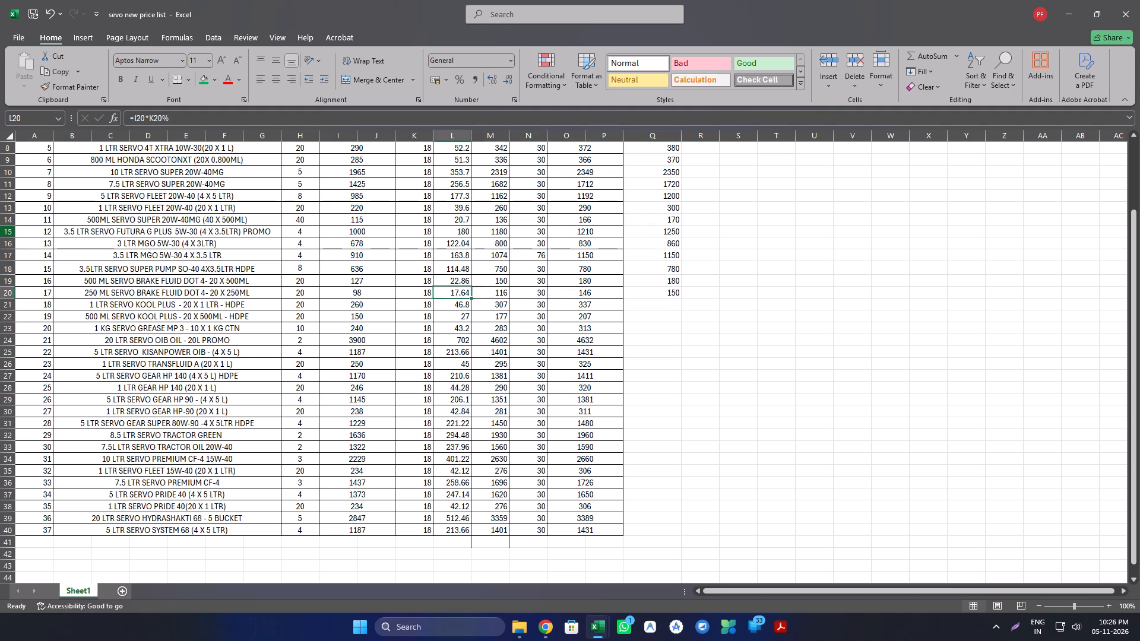
key("Left")
key("Left")
key("Left")
key("Left")
key("Right")
key("Right")
key("Right")
key("Right")
key("Right")
key("Right")
key("Right")
Check the 1 LTR SERVO KOOL PLUS row and enter 340 as its round off price in row 21.
key("Down")
key("Right")
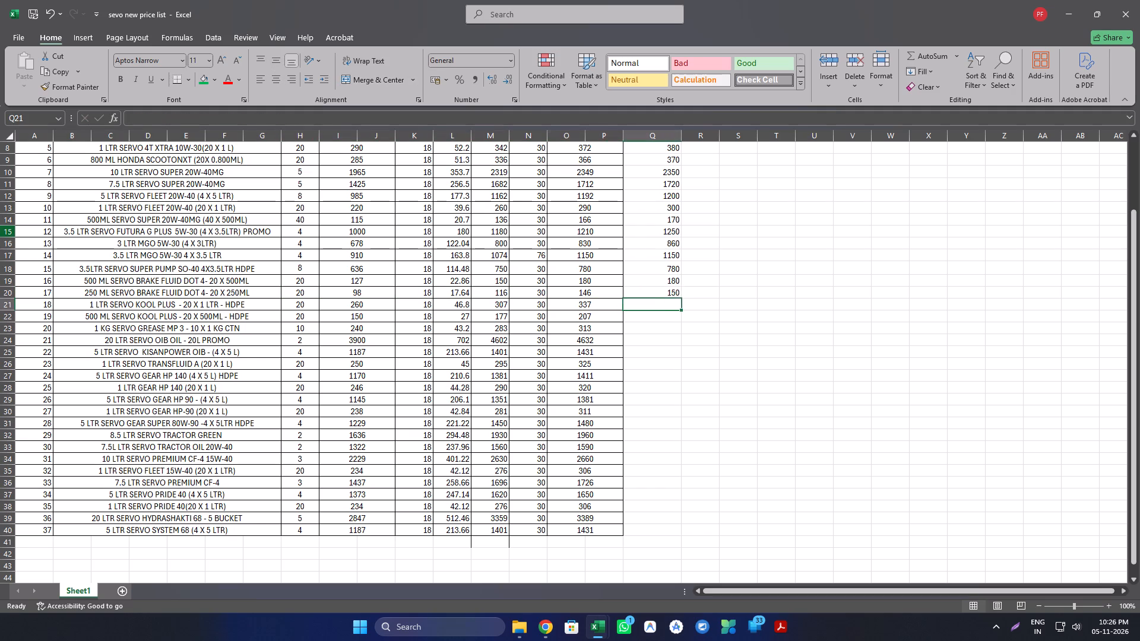
key("Left")
key("Left")
key("Left")
key("Left")
key("Left")
key("Left")
key("Left")
key("Left")
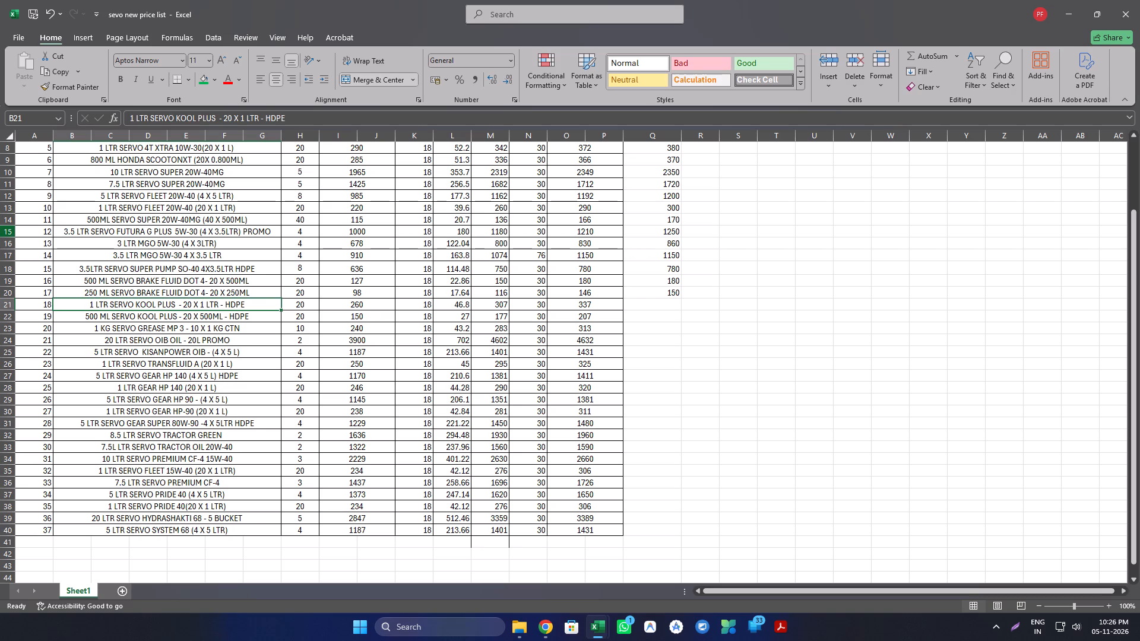
key("Right")
key("Right")
key("Right")
key("Right")
key("Right")
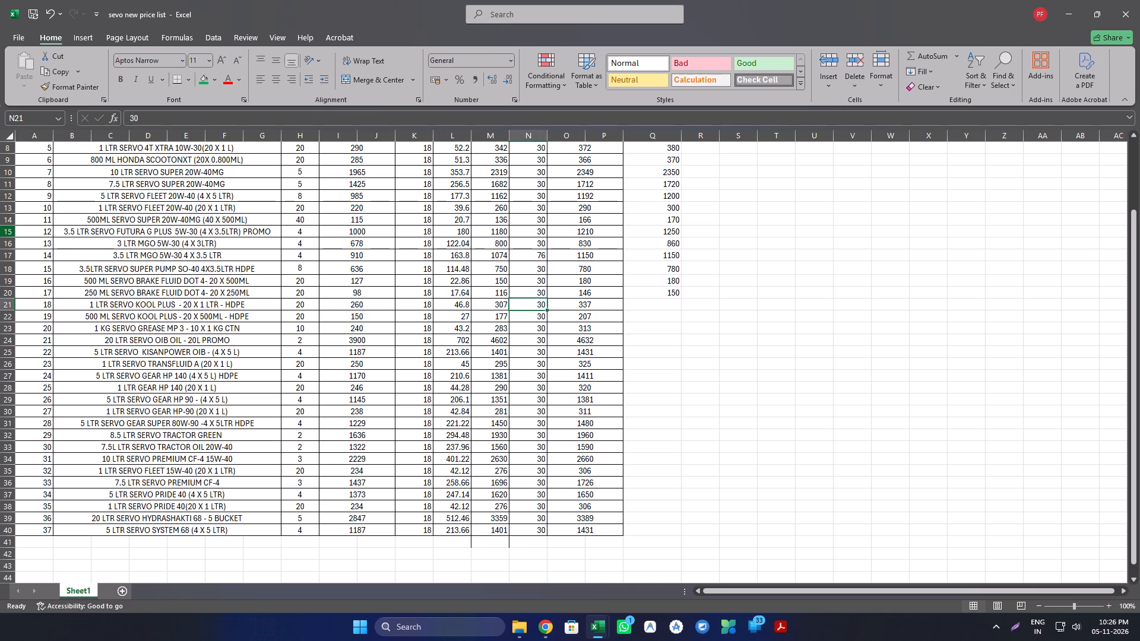
key("Right")
key("Right")
type("340")
key("Return")
Review the 500 ML SERVO KOOL PLUS row, comparing the figures between its product name and sell price.
key("Left")
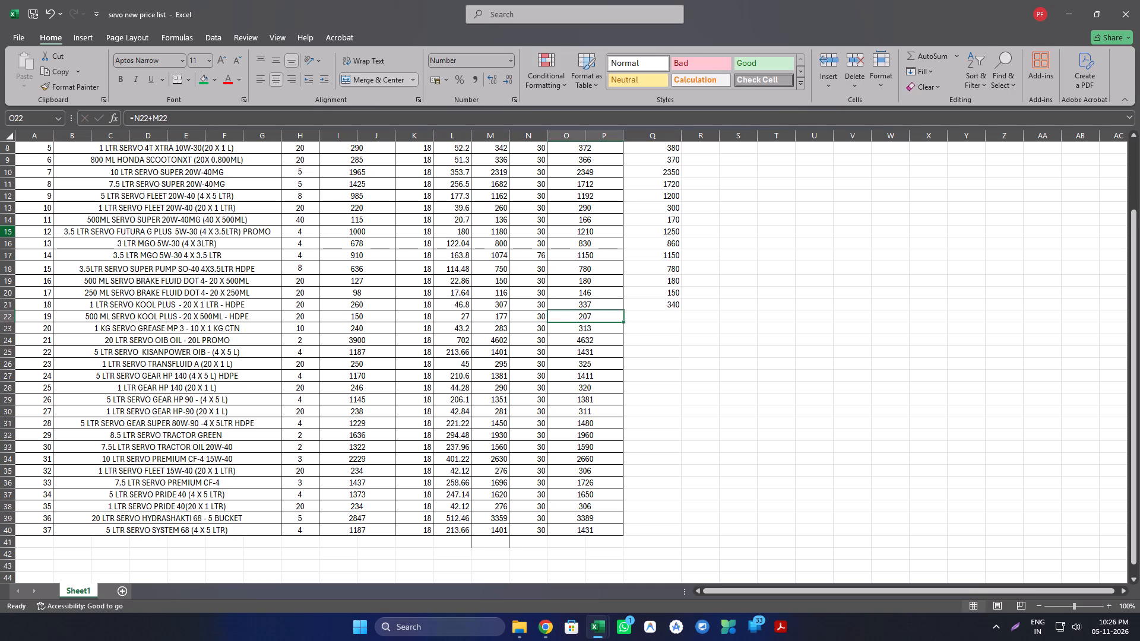
key("Left")
key("Left")
key("Left")
key("Left")
key("Left")
key("Left")
key("Left")
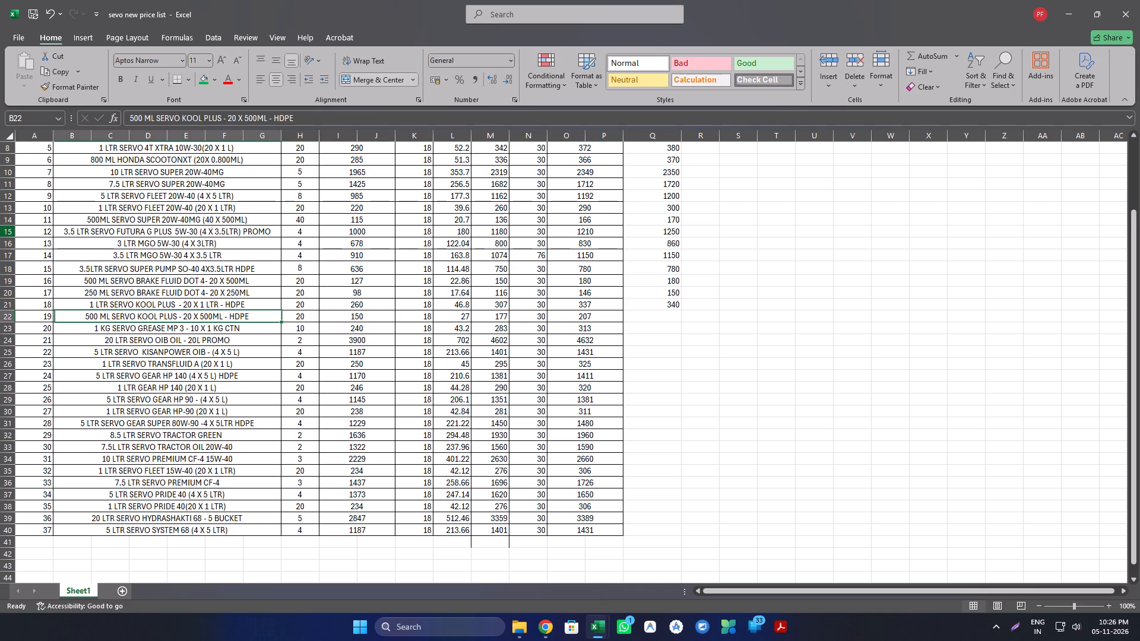
key("Right")
key("Right")
key("Right")
key("Right")
key("Right")
key("Right")
key("Right")
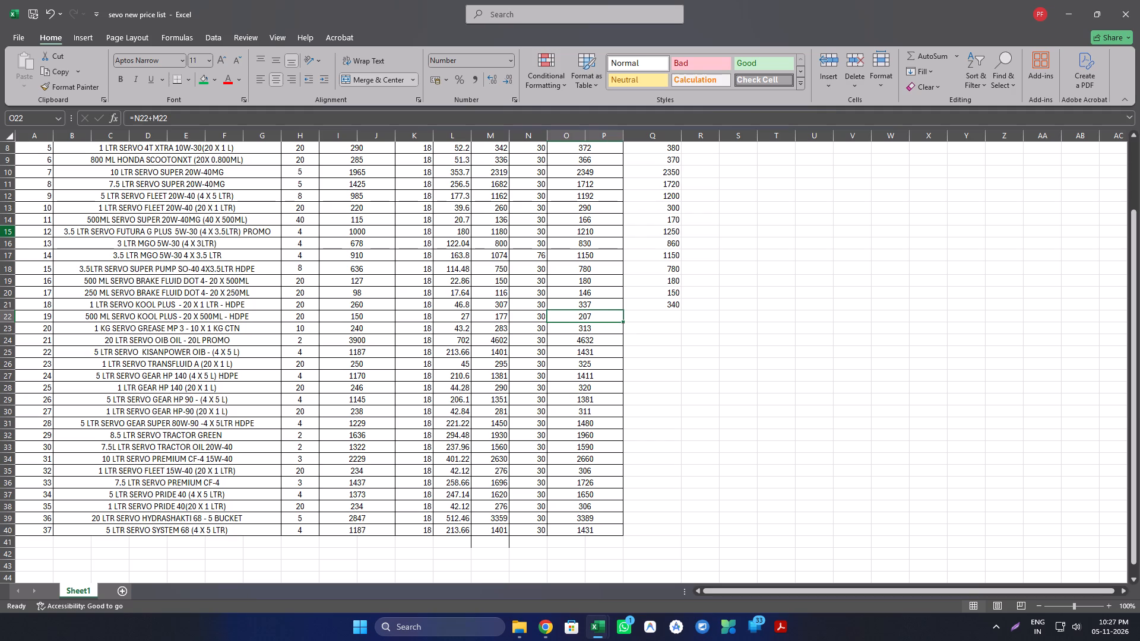
key("Left")
key("Left")
key("Left")
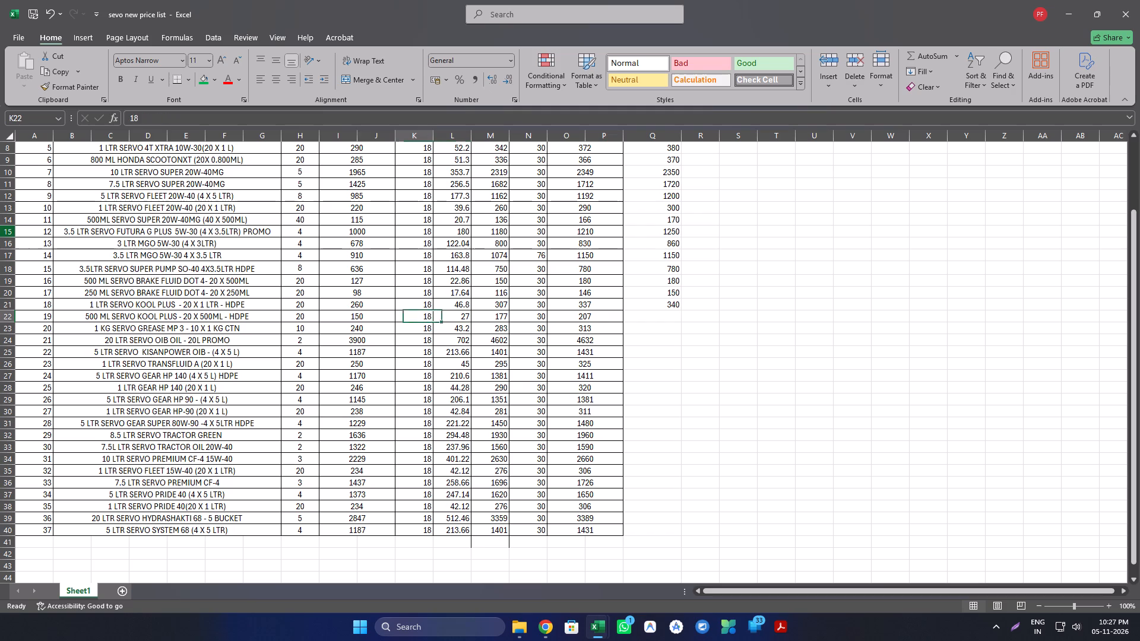
key("Left")
key("Left")
key("Left")
Enter 200 as the round off price for 500 ML SERVO KOOL PLUS - 20 X 500ML - HDPE in row 22.
key("Right")
key("Right")
key("Right")
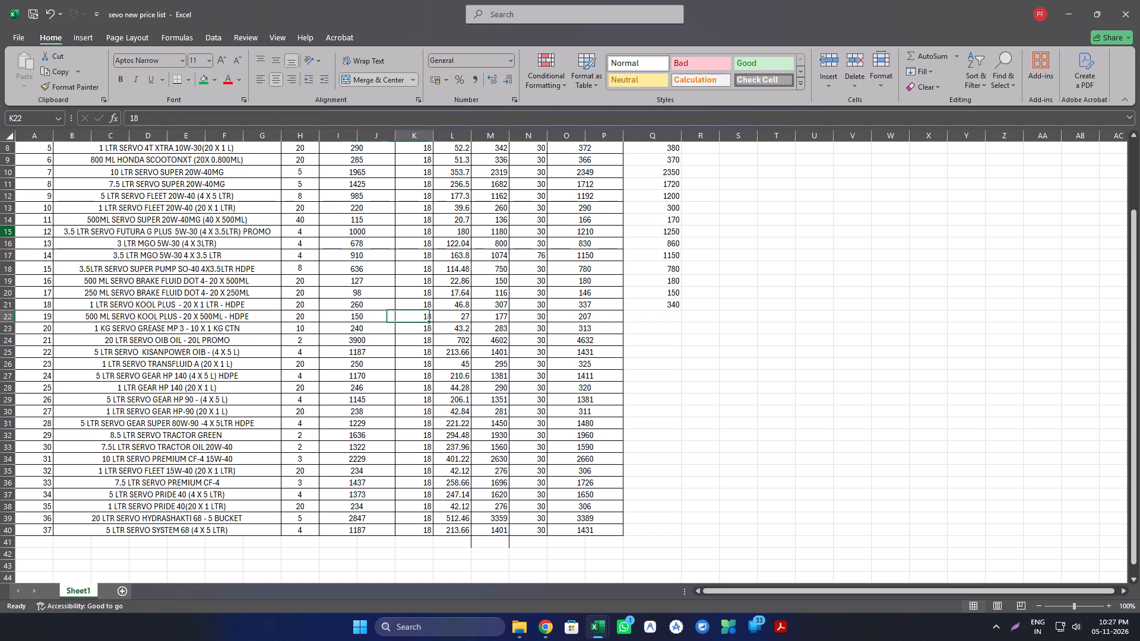
key("Right")
key("Right")
key("Right")
key("Right")
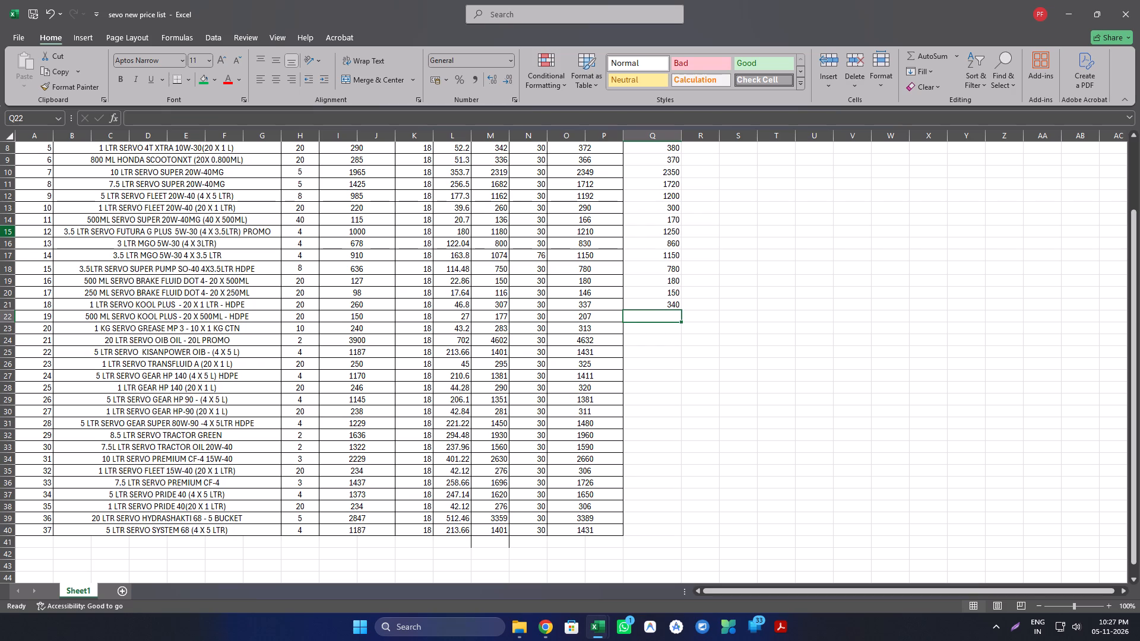
key("2")
type("00")
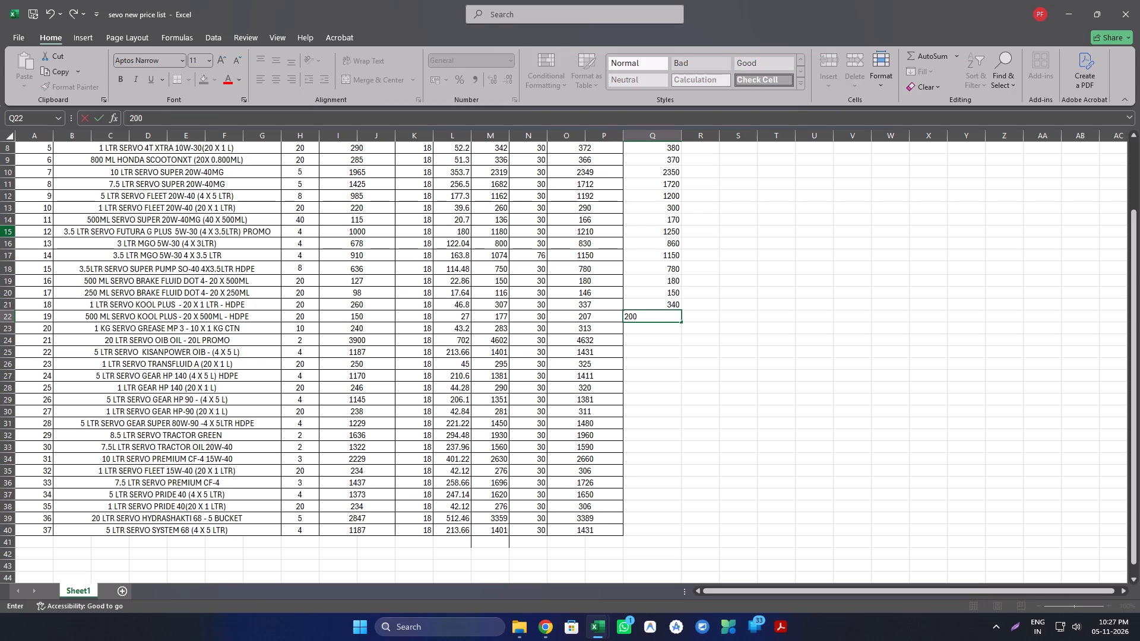
key("Return")
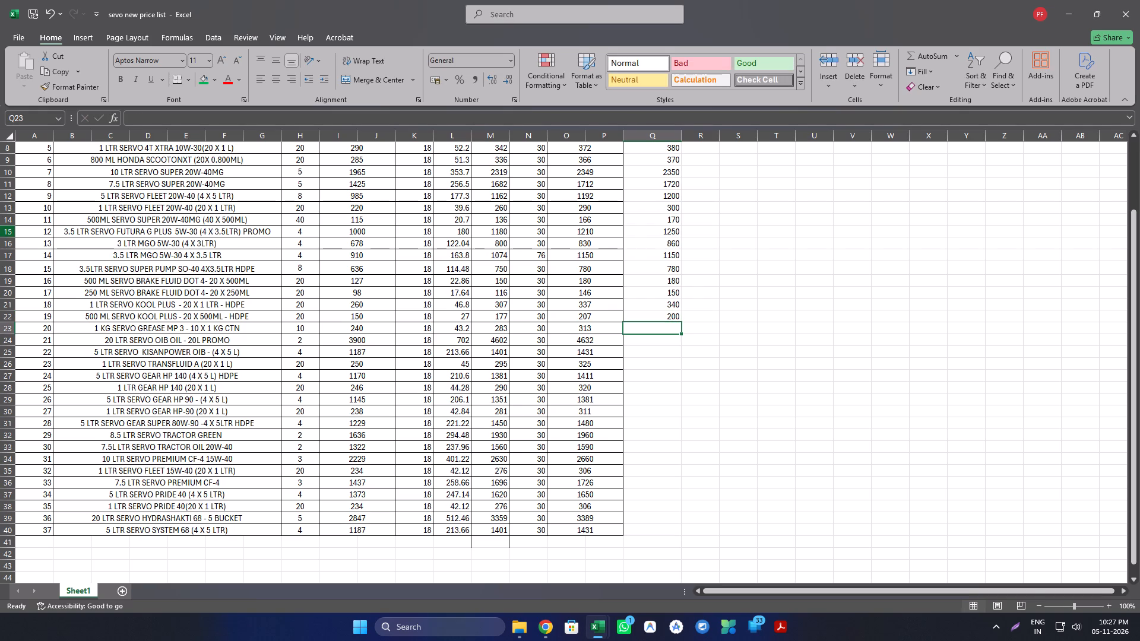
Check the 1 KG SERVO GREASE MP 3 row and enter 310 as its round off price in row 23.
key("Left")
key("Left")
key("Left")
key("Left")
key("Left")
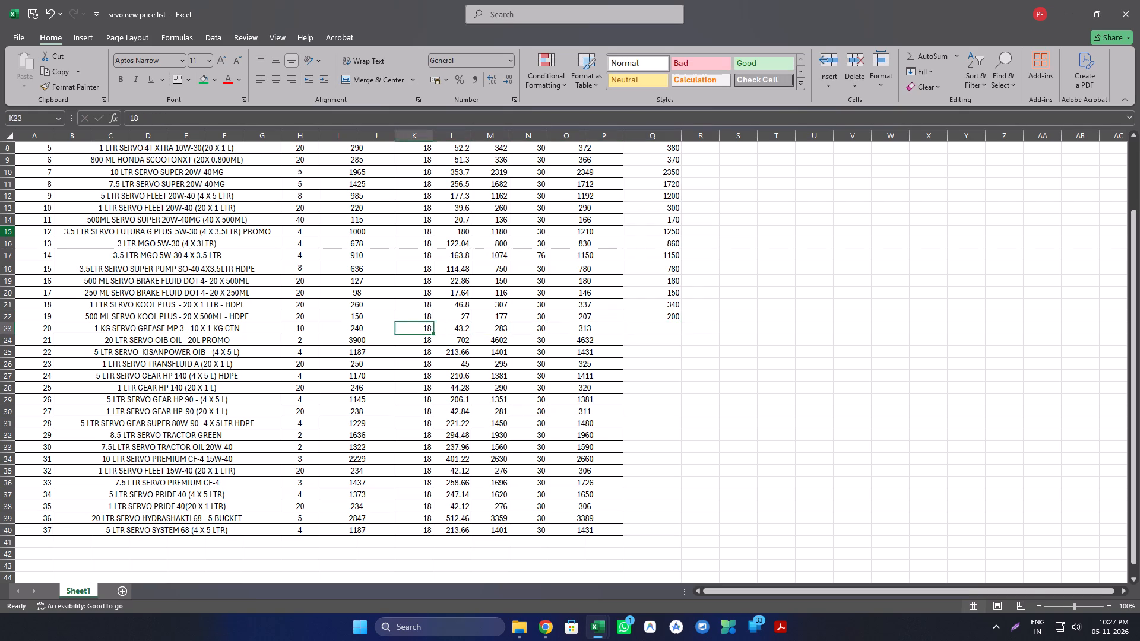
key("Left")
key("Left")
key("Left")
key("Left")
key("Right")
key("Right")
key("Right")
key("Right")
key("Right")
key("Right")
key("Right")
key("Right")
key("Right")
type("310")
key("Return")
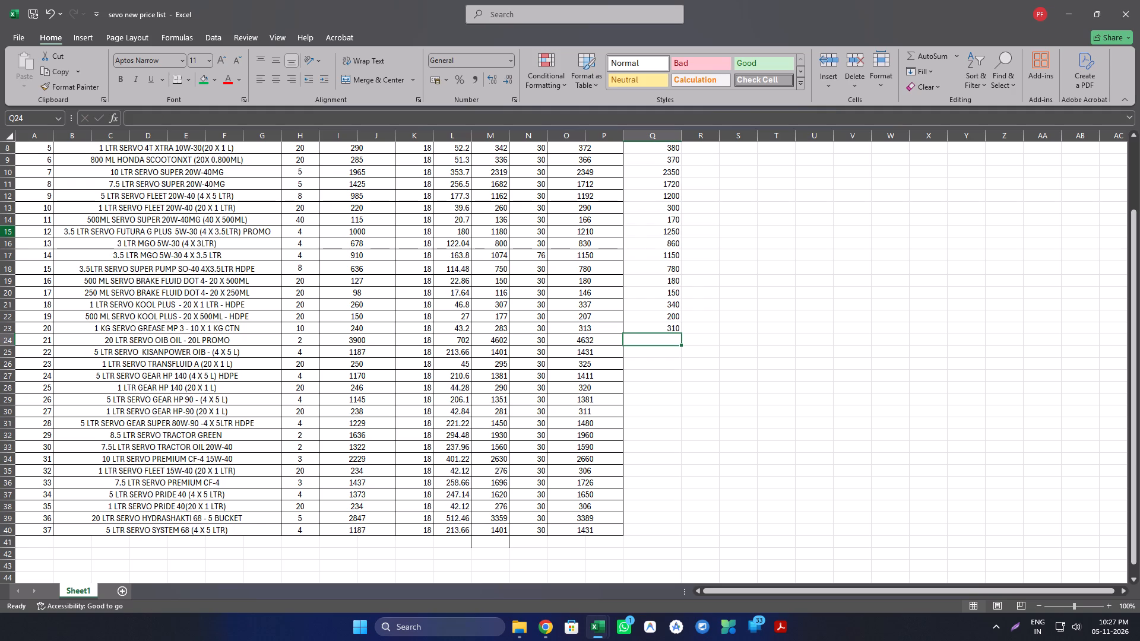
Review the 1 KG SERVO GREASE MP 3 row, comparing the figures between its product name and sell price.
key("Up")
key("Left")
key("Left")
key("Left")
key("Left")
key("Left")
key("Left")
key("Left")
key("Left")
key("Left")
key("Left")
key("Left")
key("Left")
key("Left")
key("Left")
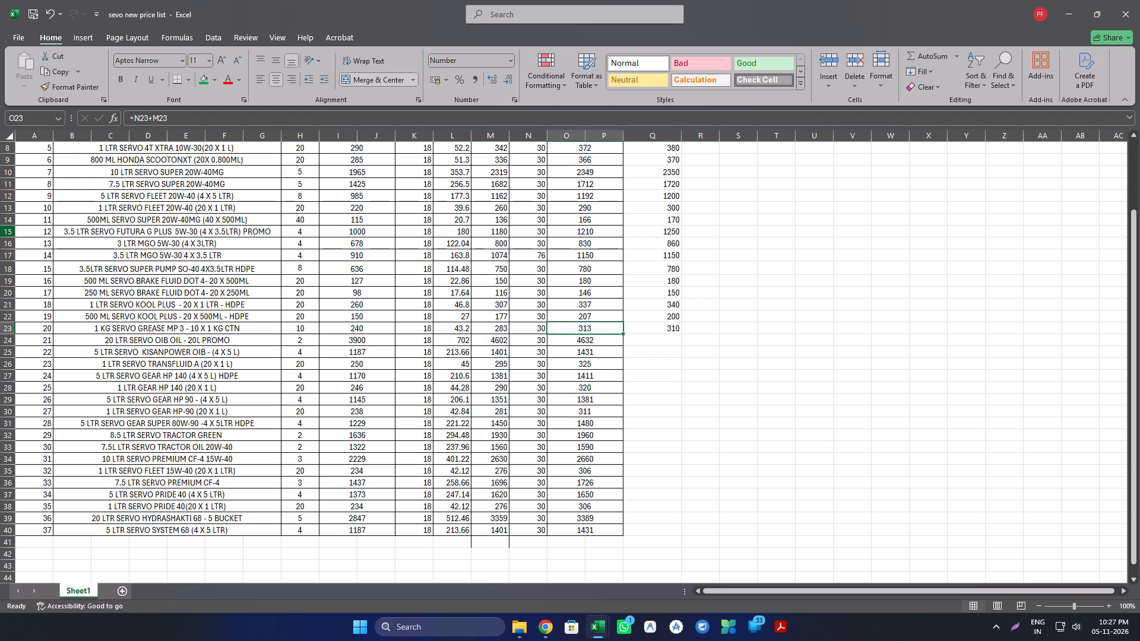
key("Right")
key("Right")
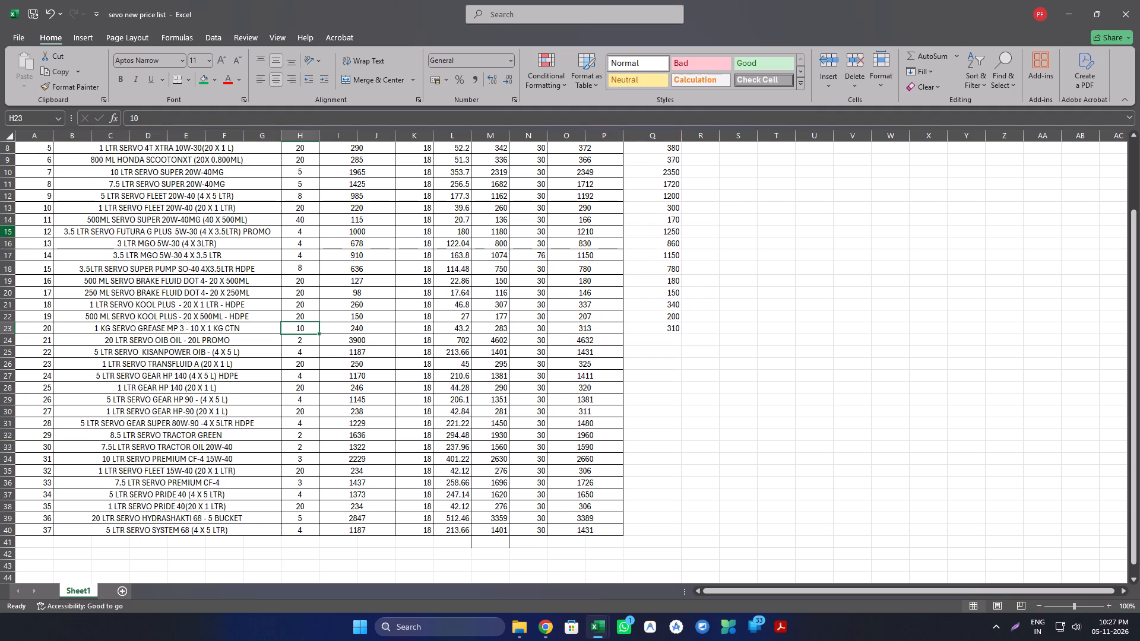
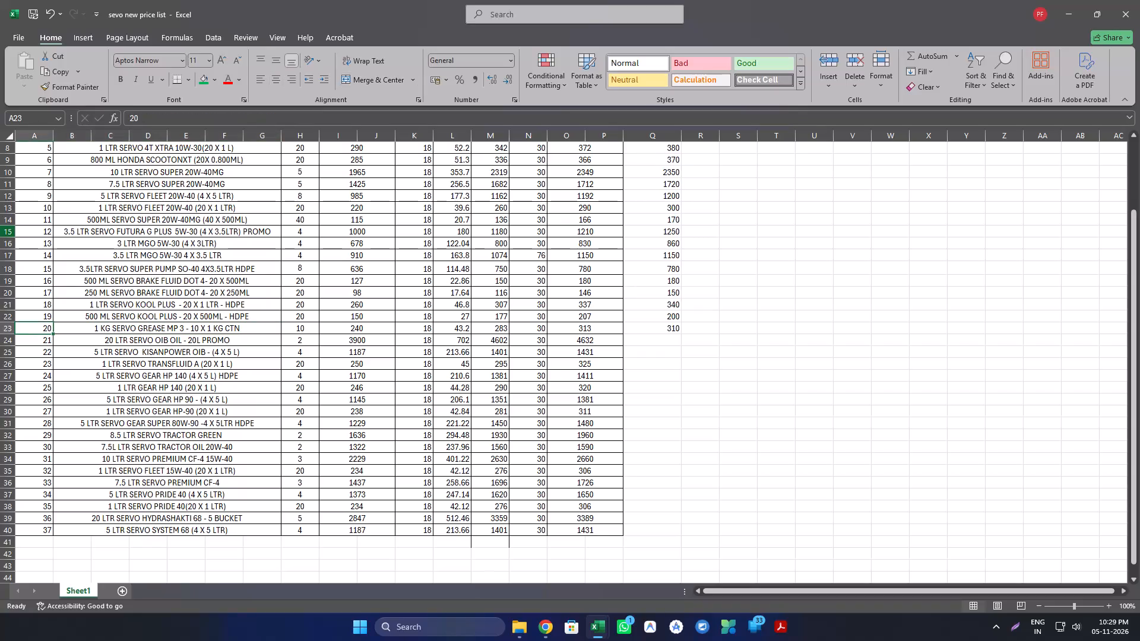
Change the round off price for 1 KG SERVO GREASE MP 3 in row 23 to 320.
key("Right")
key("Right")
key("Right")
key("Right")
key("Right")
key("Right")
key("Right")
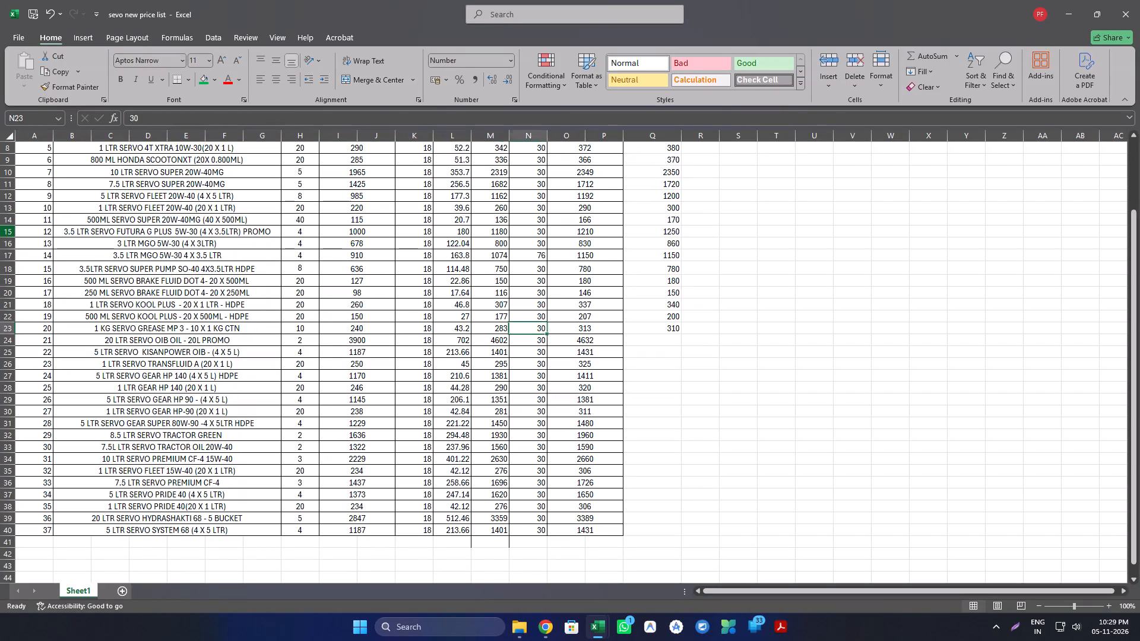
key("Right")
key("Right")
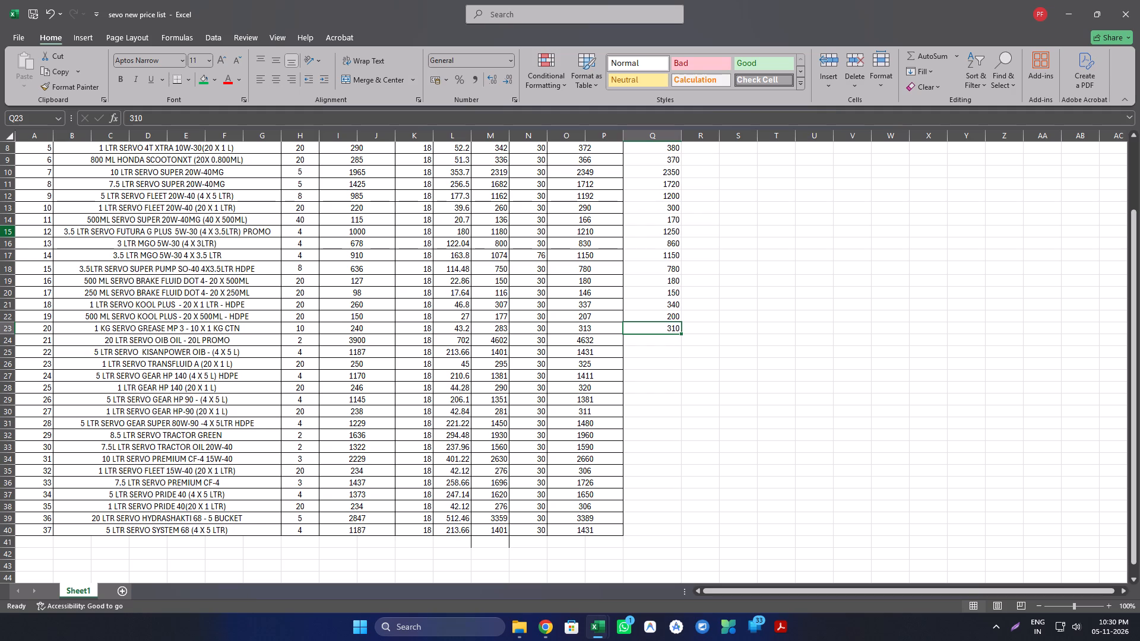
type("320")
key("Return")
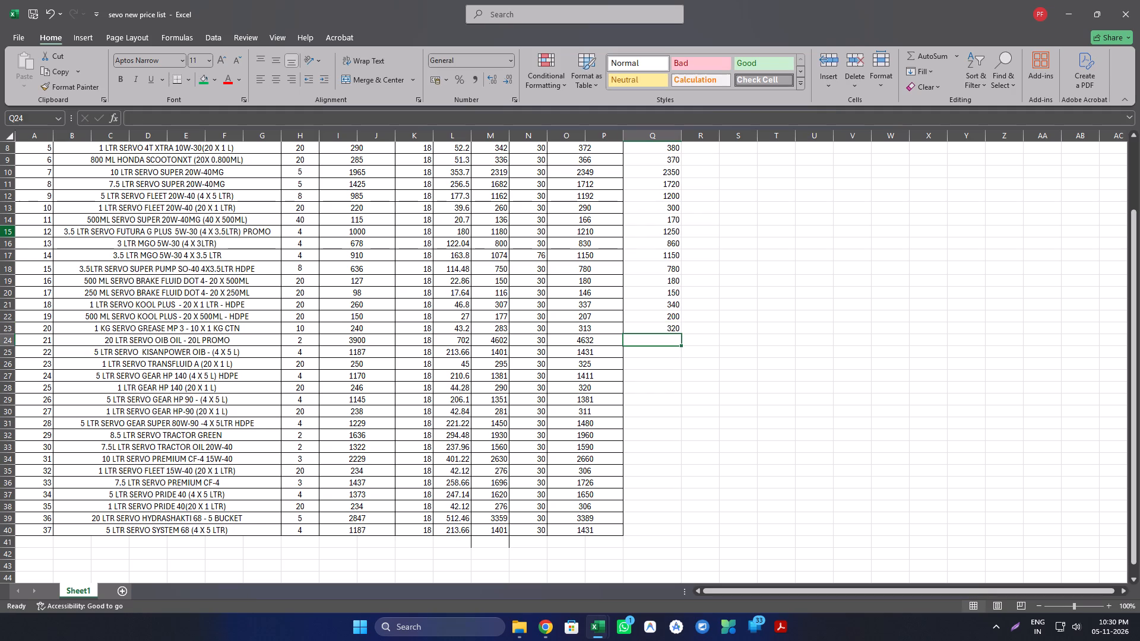
Review the 20 LTR SERVO OIB OIL - 20L PROMO row, checking the figures between its round off price cell and product name.
key("Left")
key("Left")
key("Left")
key("Left")
key("Left")
key("Left")
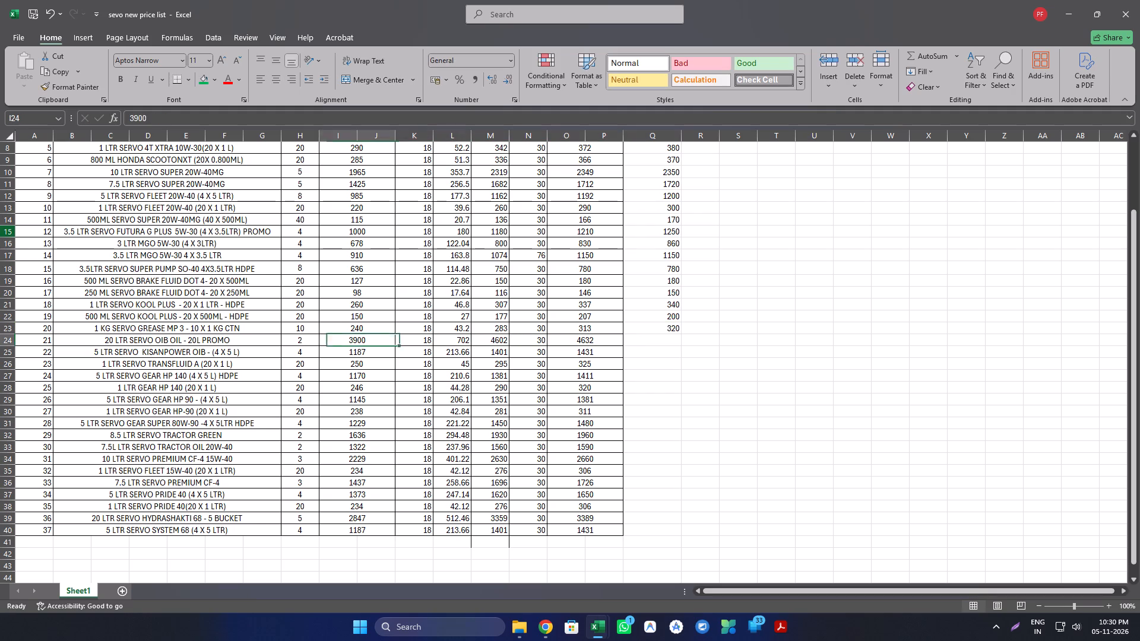
key("Left")
key("Left")
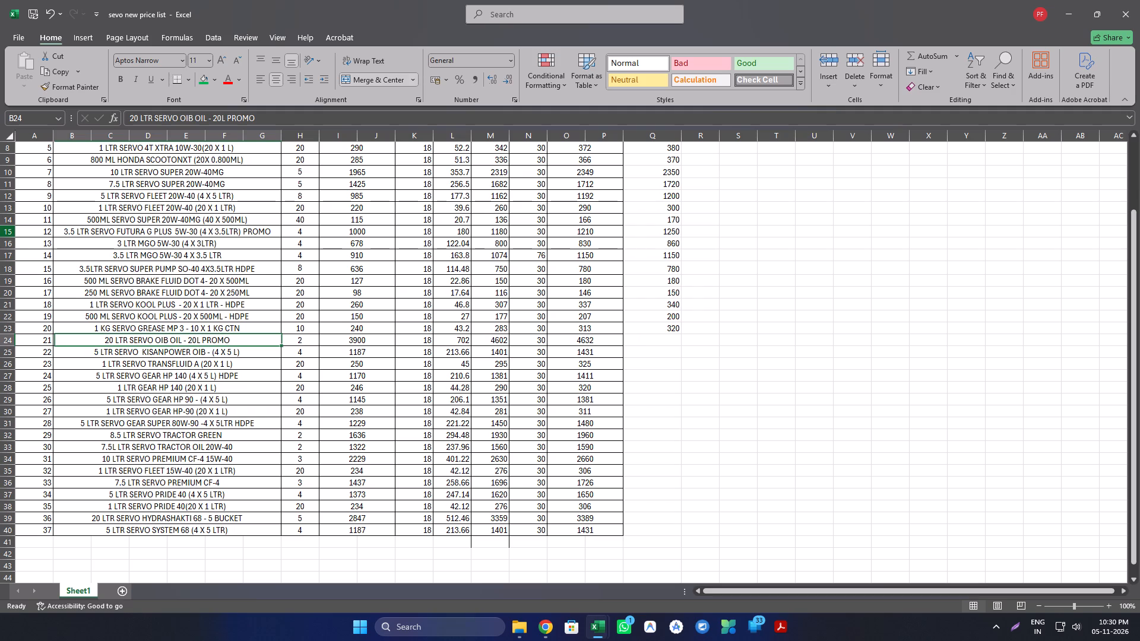
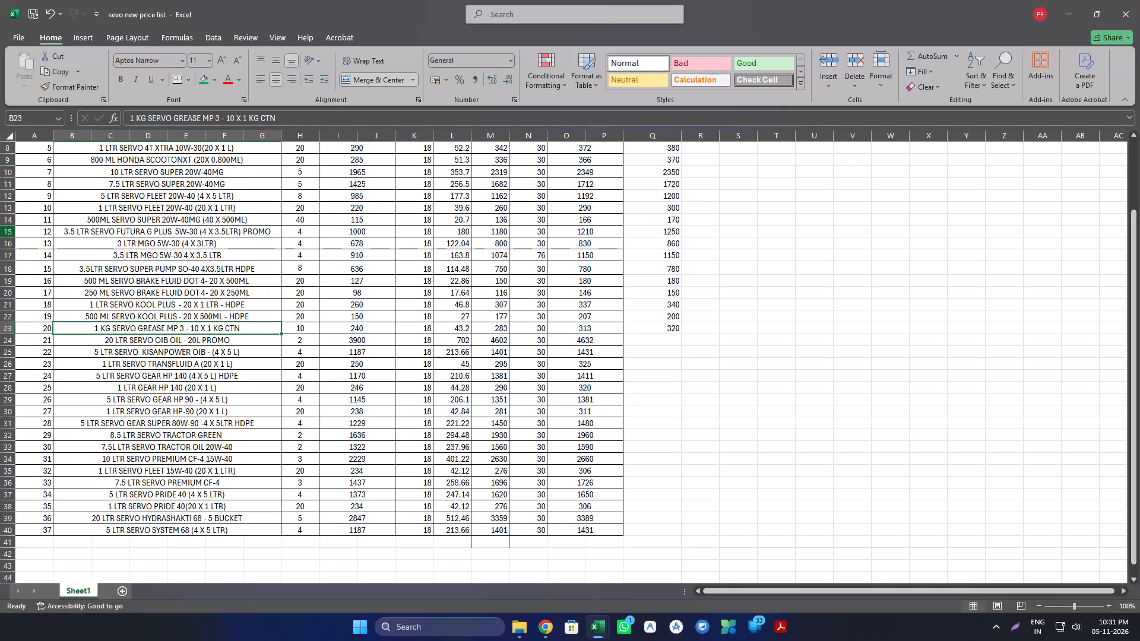
Check the 20 LTR SERVO OIB OIL - 20L PROMO figures in row 24, going from the product name across to its sell price.
key("Down")
key("Left")
key("Right")
key("Right")
key("Right")
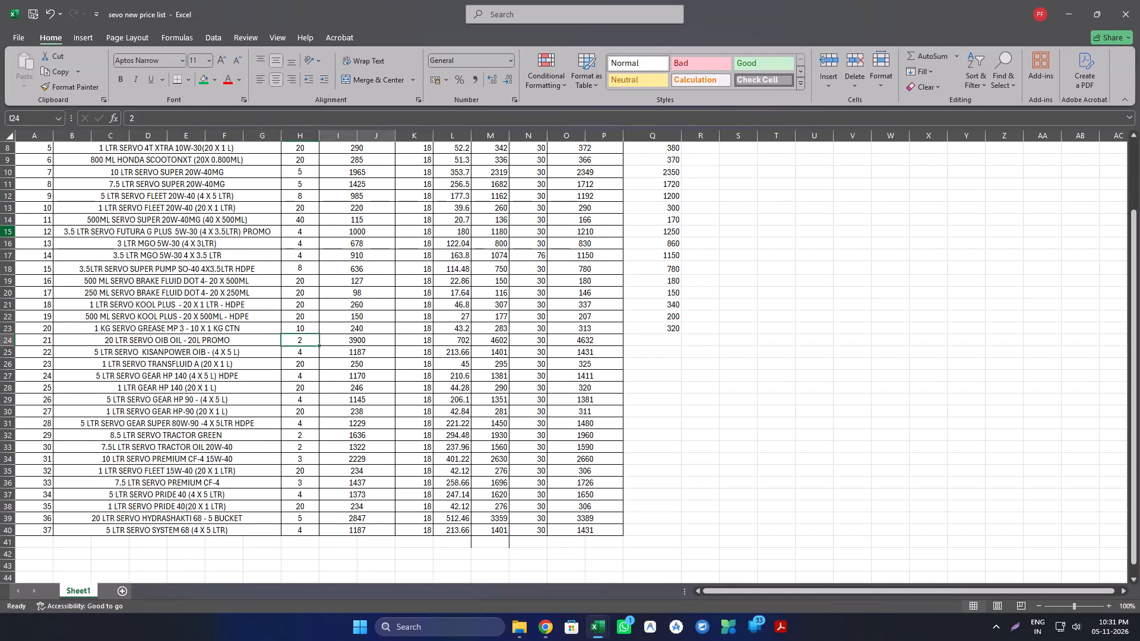
key("Right")
key("Right")
key("Right")
key("Right")
key("Right")
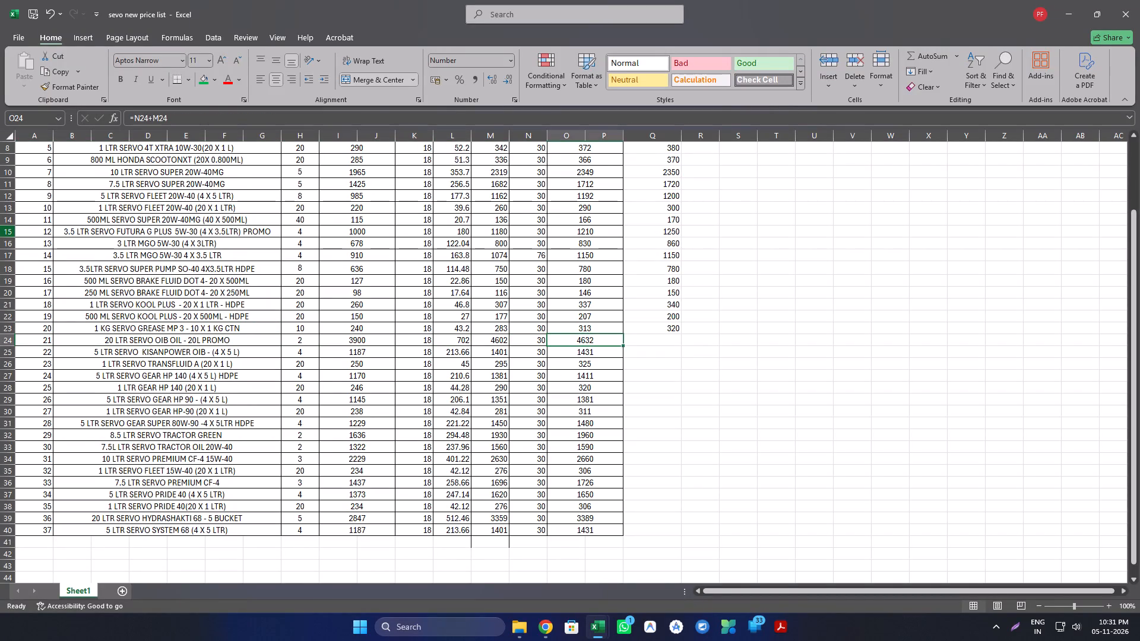
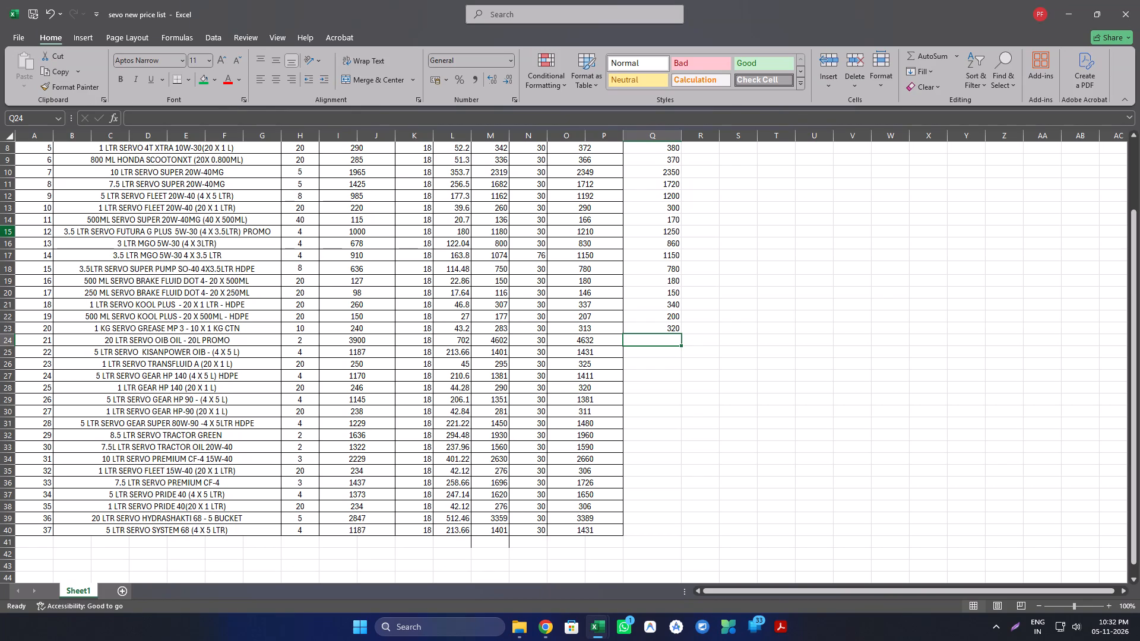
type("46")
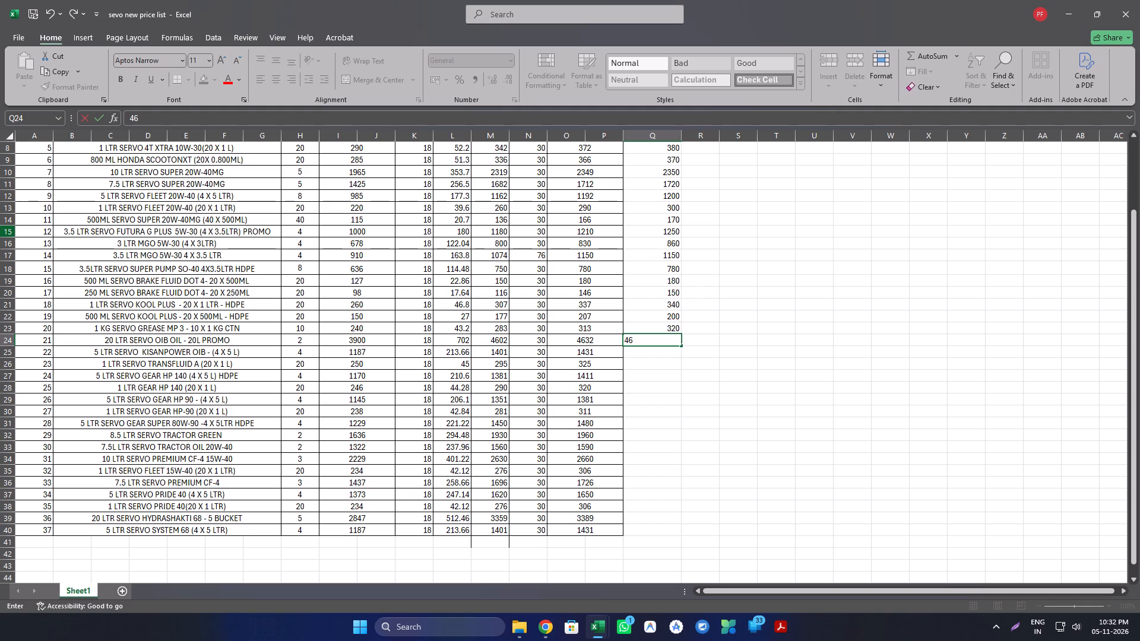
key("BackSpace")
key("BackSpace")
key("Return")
Change the adjusting amount in N24 for the 20 LTR SERVO OIB OIL - 20L PROMO to =28+30.
key("Up")
key("Left")
key("Left")
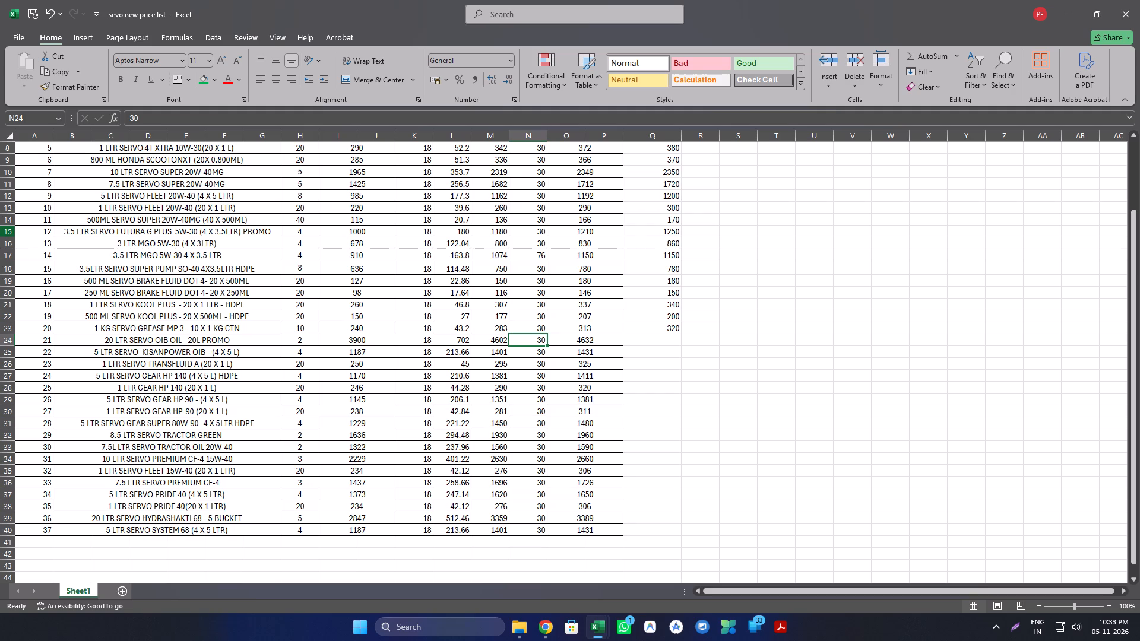
key("F2")
key("Left")
key("Left")
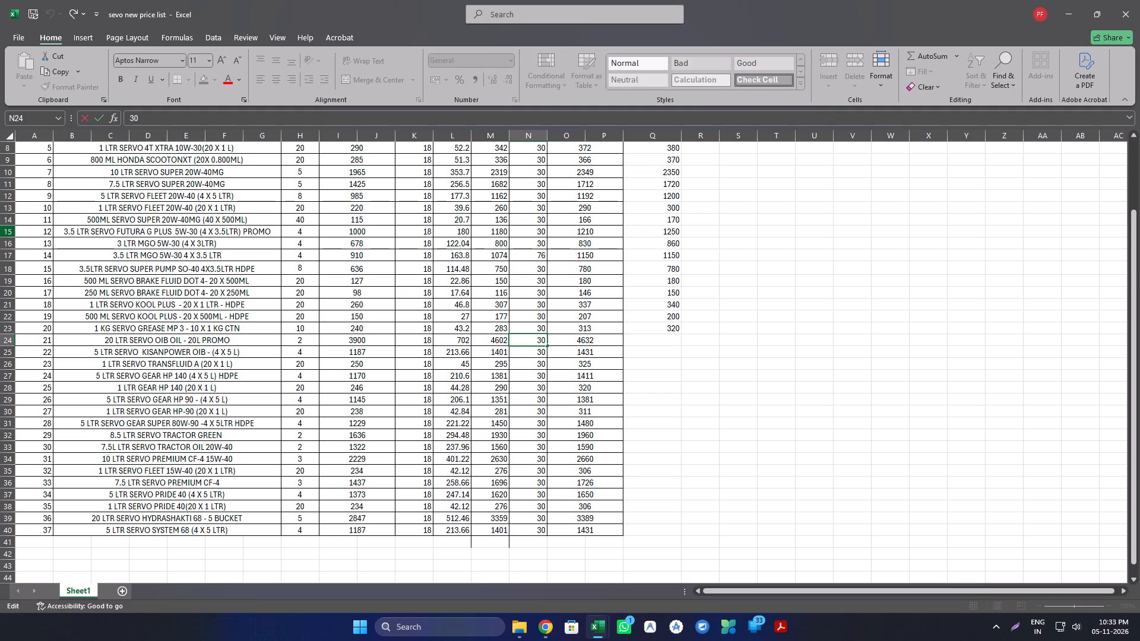
type("=28+")
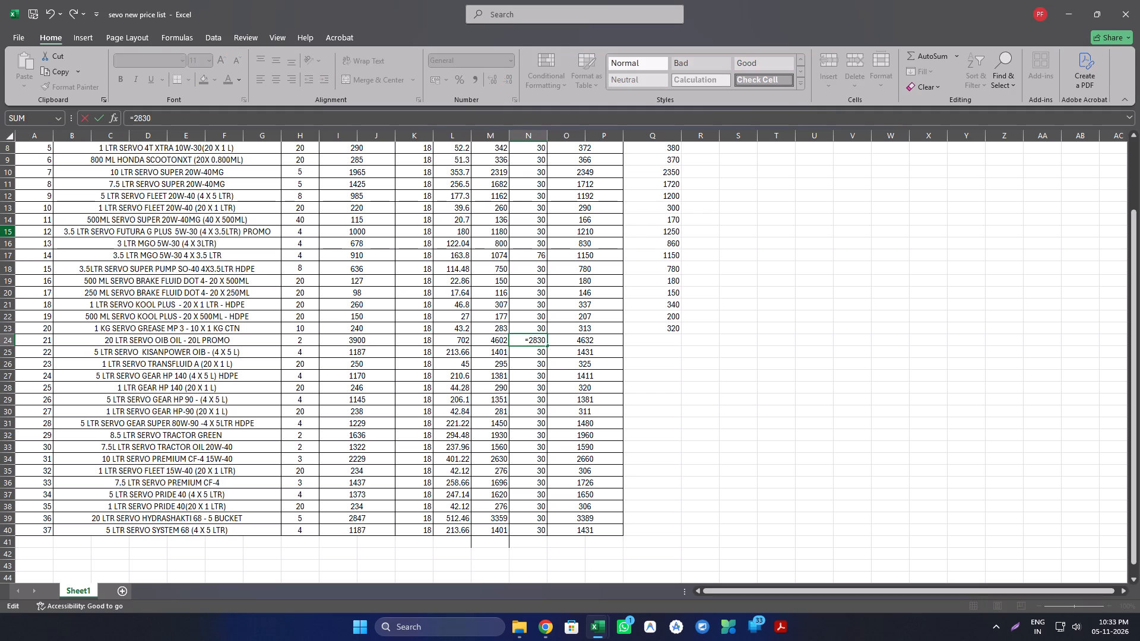
key("Return")
Enter 4660 in Q24 as the round off price for the 20 LTR SERVO OIB OIL - 20L PROMO.
key("Right")
key("Right")
key("Right")
key("Up")
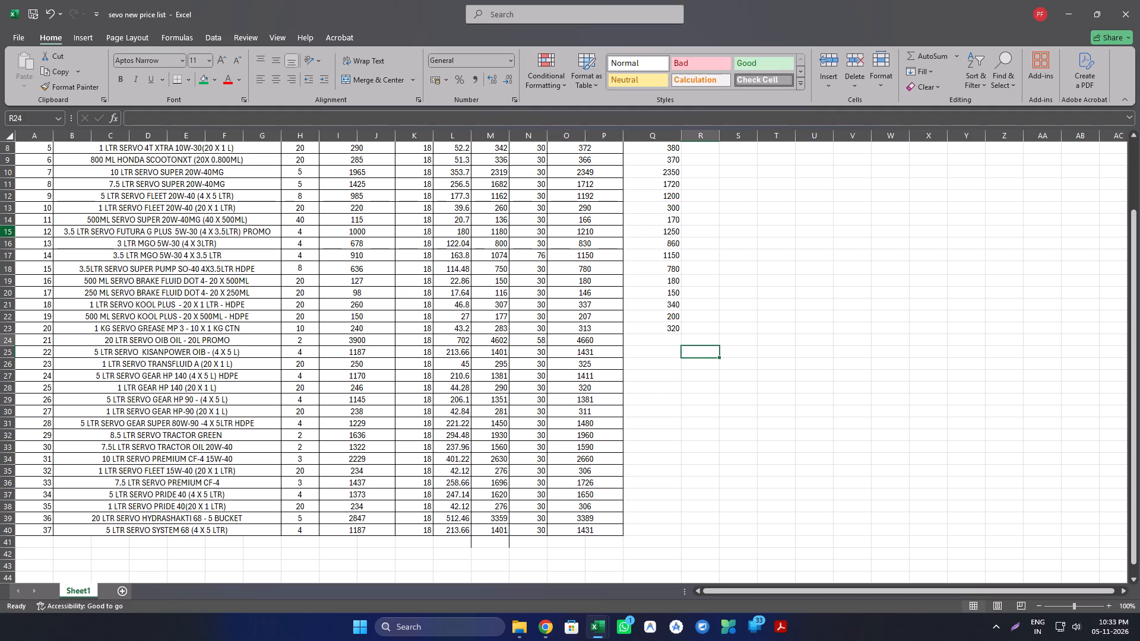
key("Left")
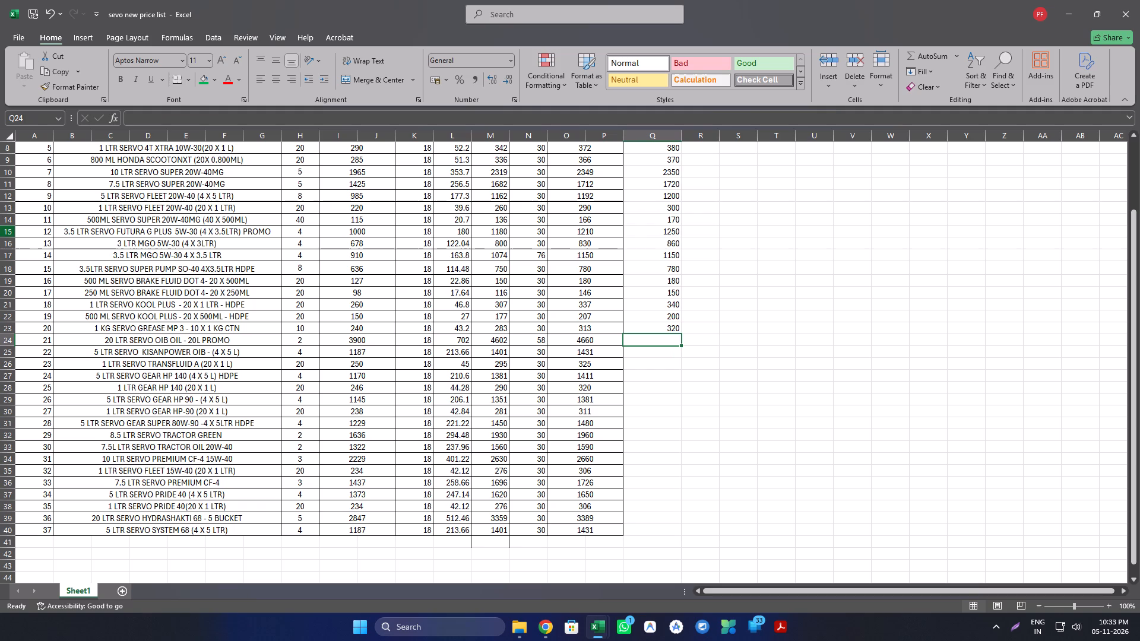
key("4")
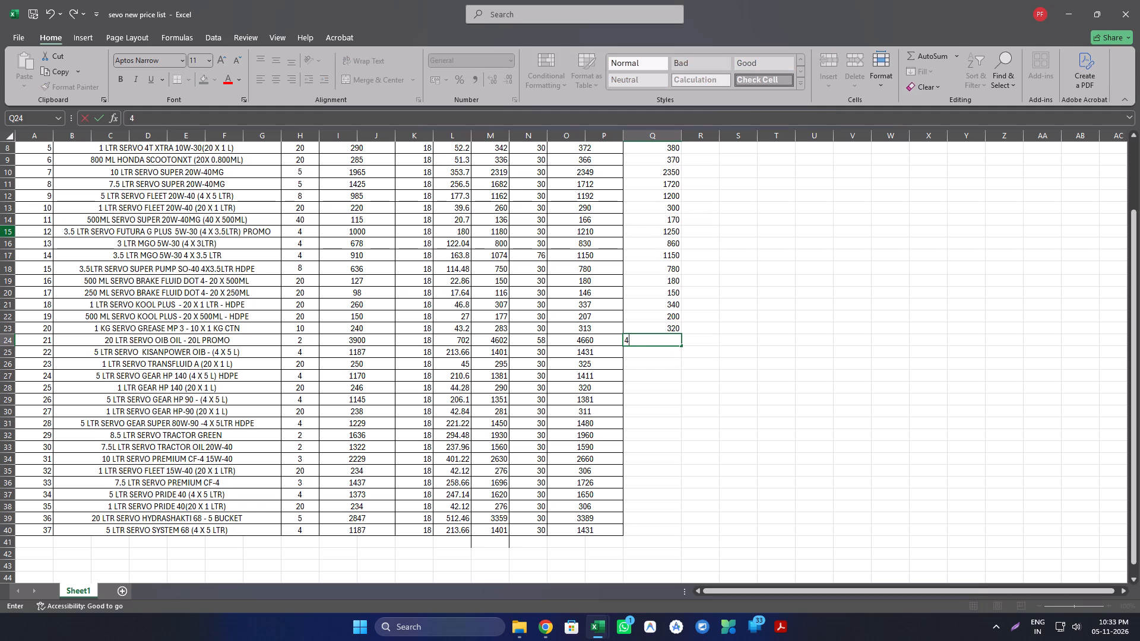
type("660")
key("Return")
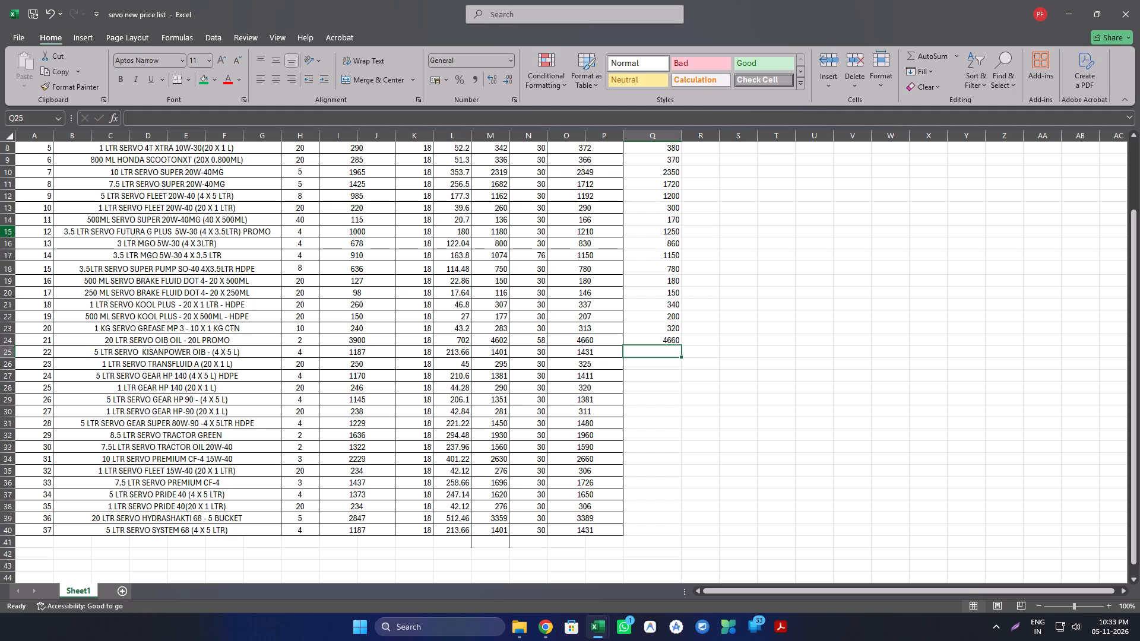
Check the 5 LTR SERVO KISANPOWER OIB figures in row 25, going from the product name across to its sell price.
key("Left")
key("Left")
key("Left")
key("Left")
key("Left")
key("Left")
key("Left")
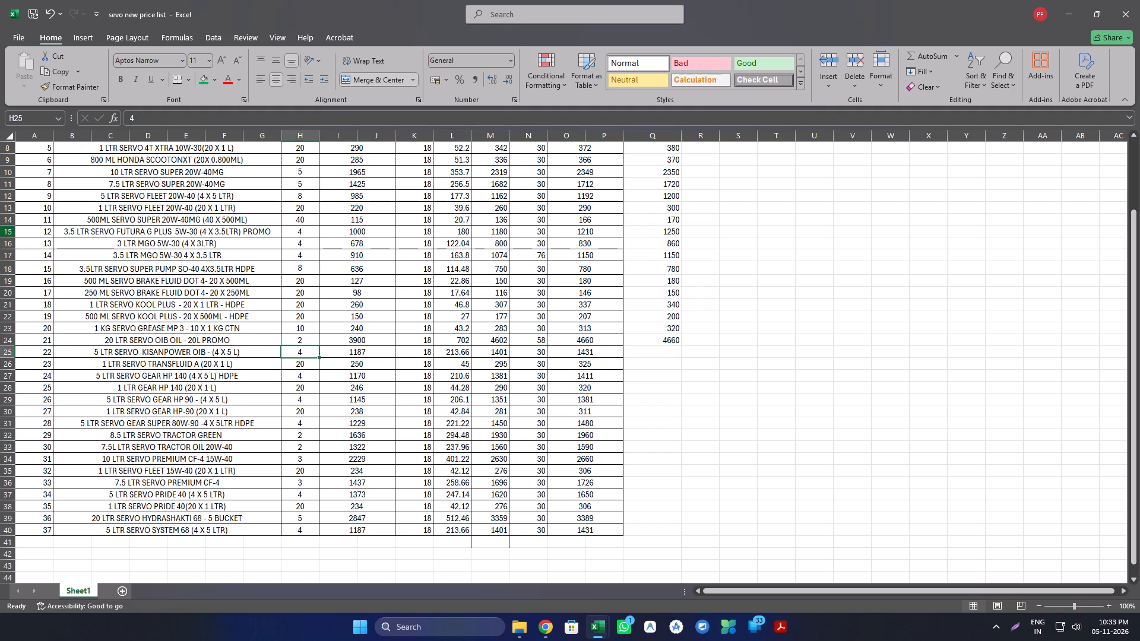
key("Left")
key("Left")
key("Right")
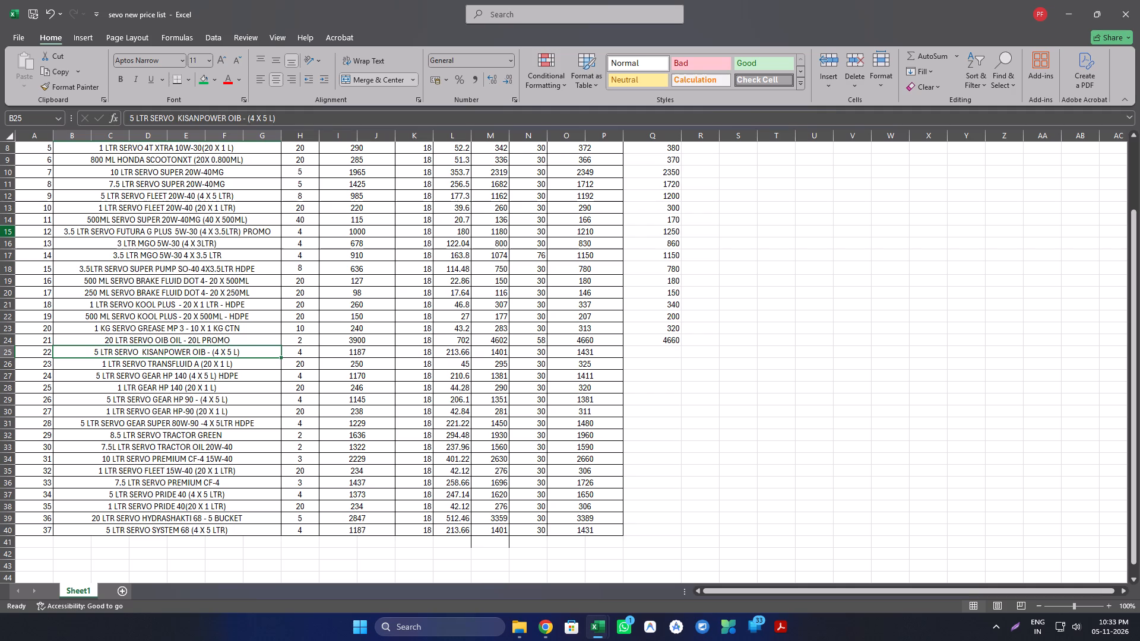
key("Right")
key("Right")
key("Right")
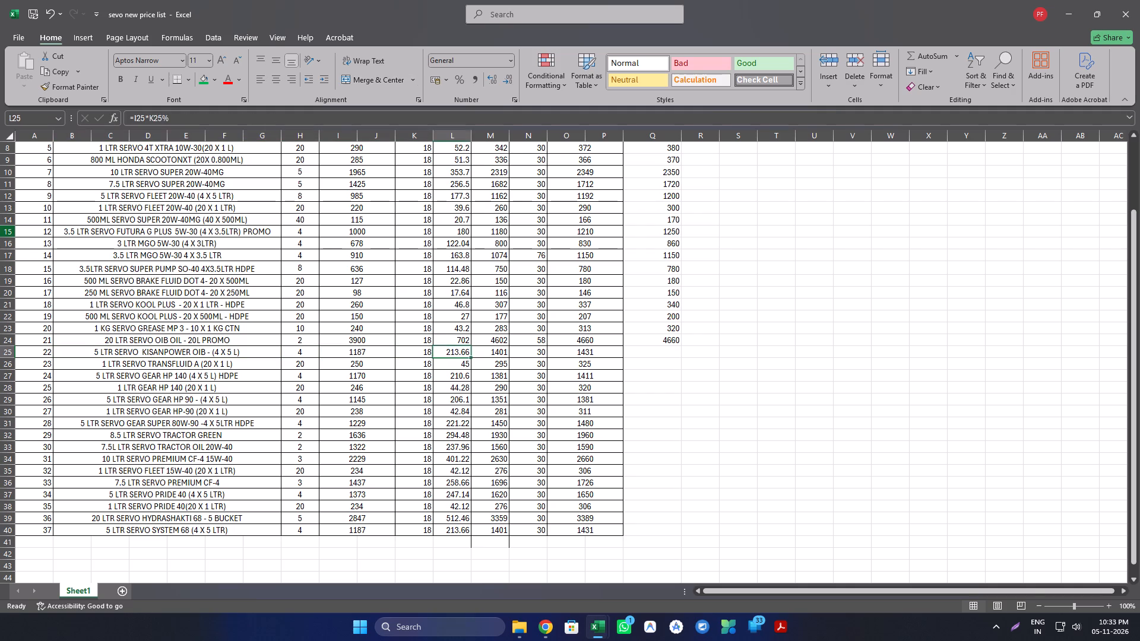
key("Right")
key("Right")
key("Right")
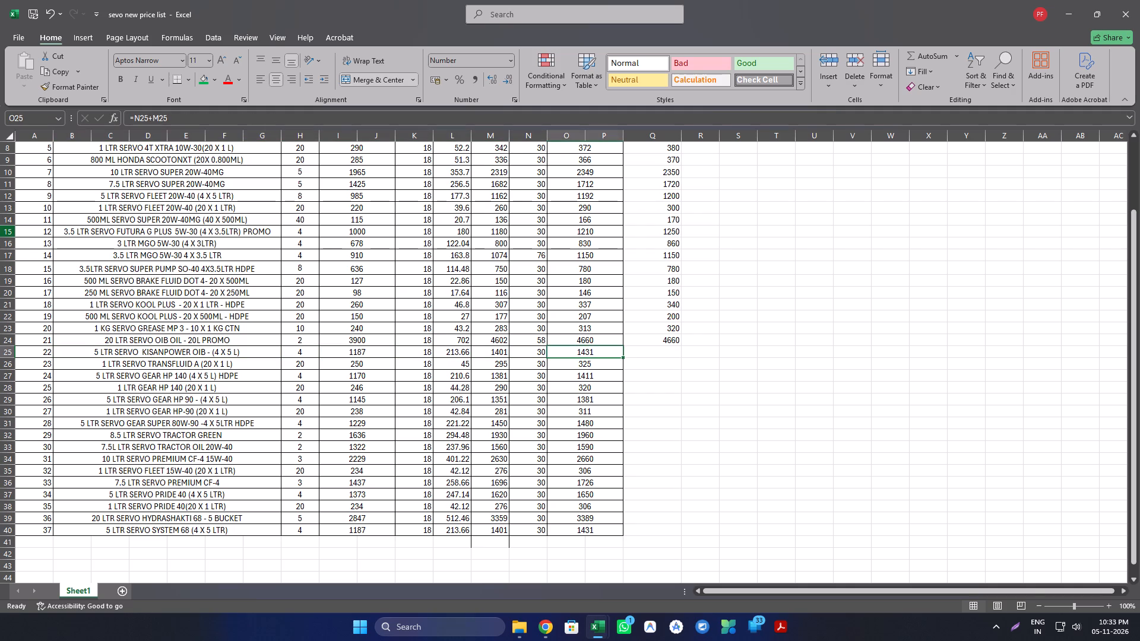
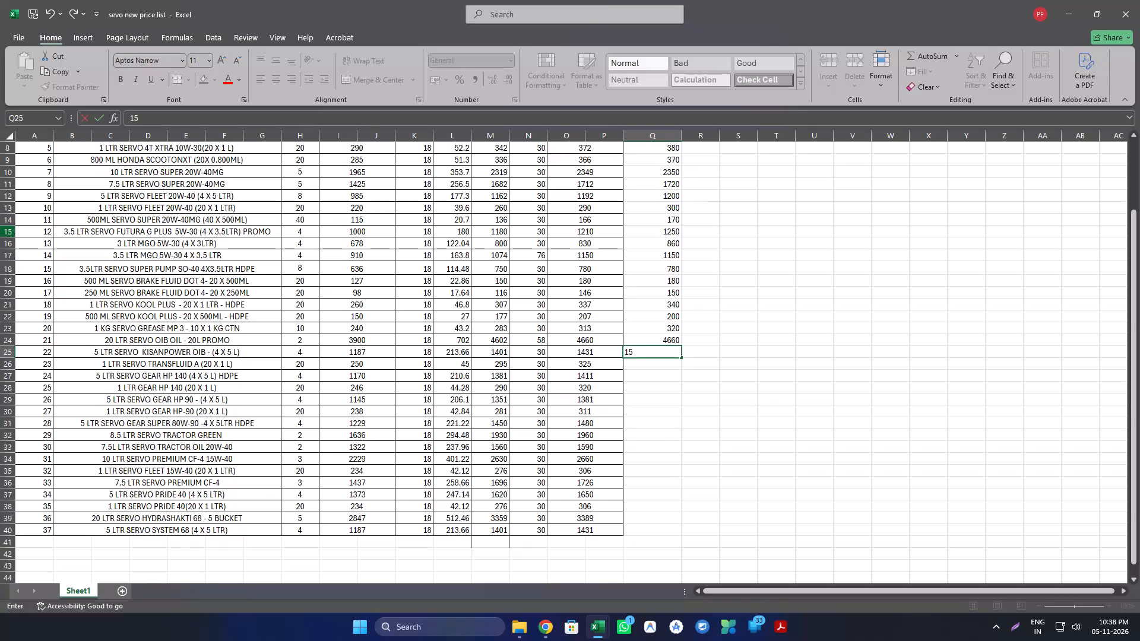
Enter 1500 in Q25 as the round off price for the 5 LTR SERVO KISANPOWER OIB.
type("00")
key("Return")
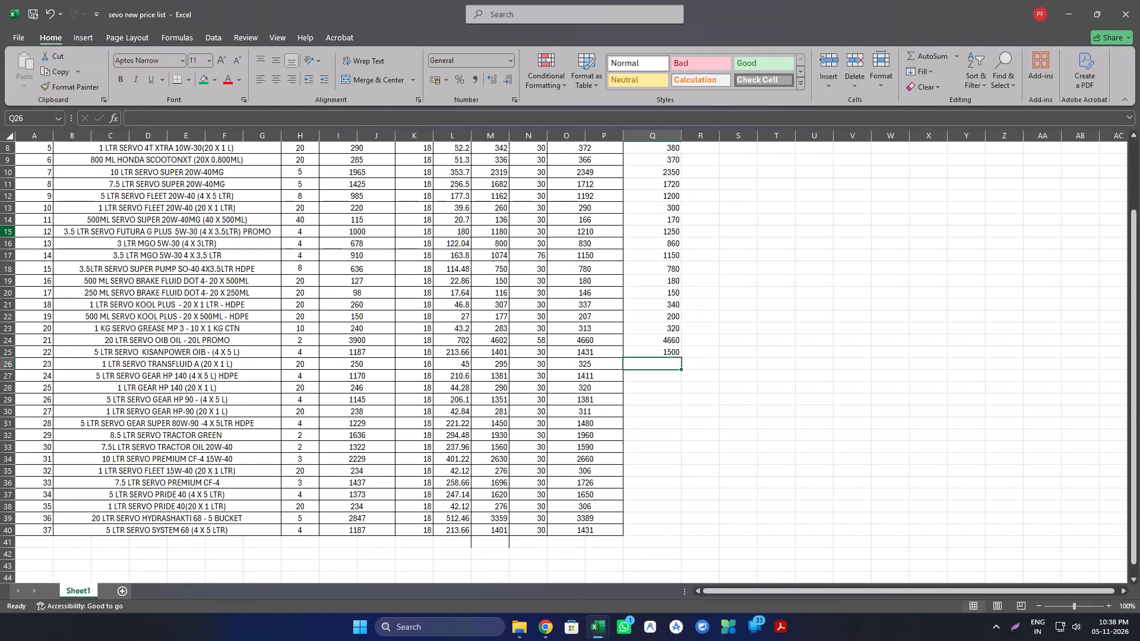
Check the 1 LTR SERVO TRANSFLUID A figures in row 26, going back to the product name and across to its sell price.
key("Left")
key("Left")
key("Left")
key("Left")
key("Left")
key("Left")
key("Left")
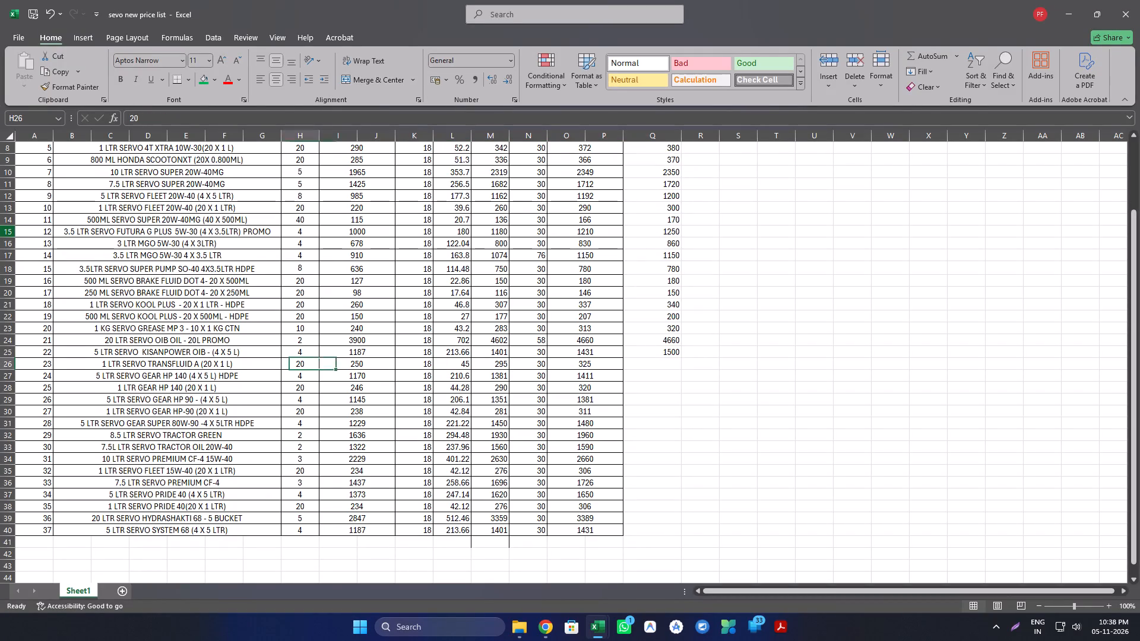
key("Left")
key("Left")
key("Right")
key("Right")
key("Right")
key("Right")
key("Right")
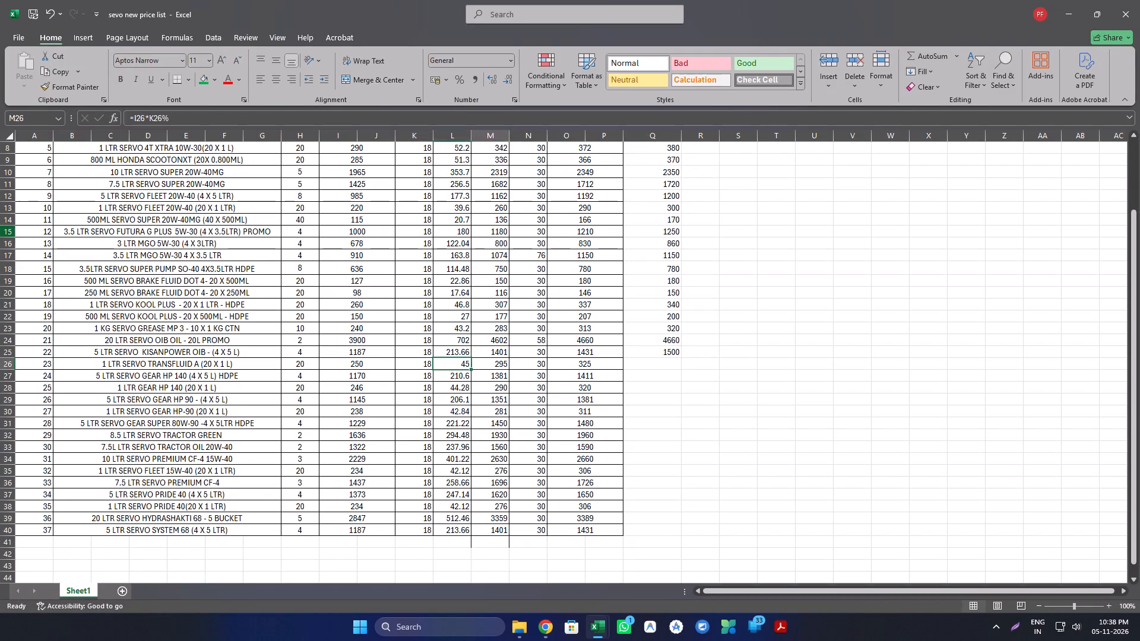
key("Right")
key("Right")
key("Right")
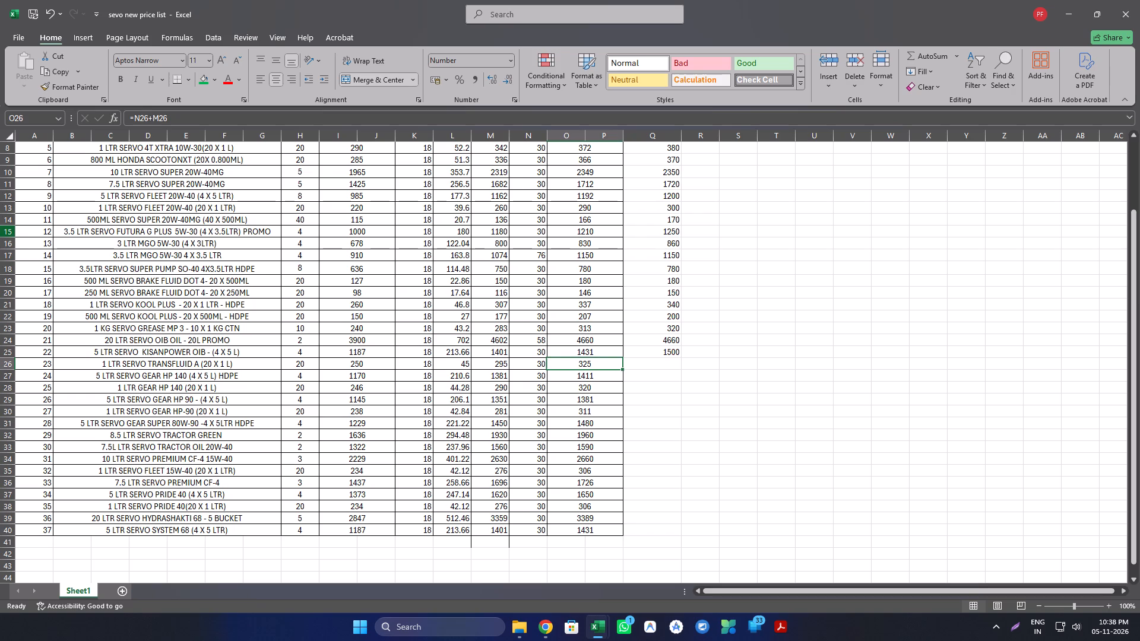
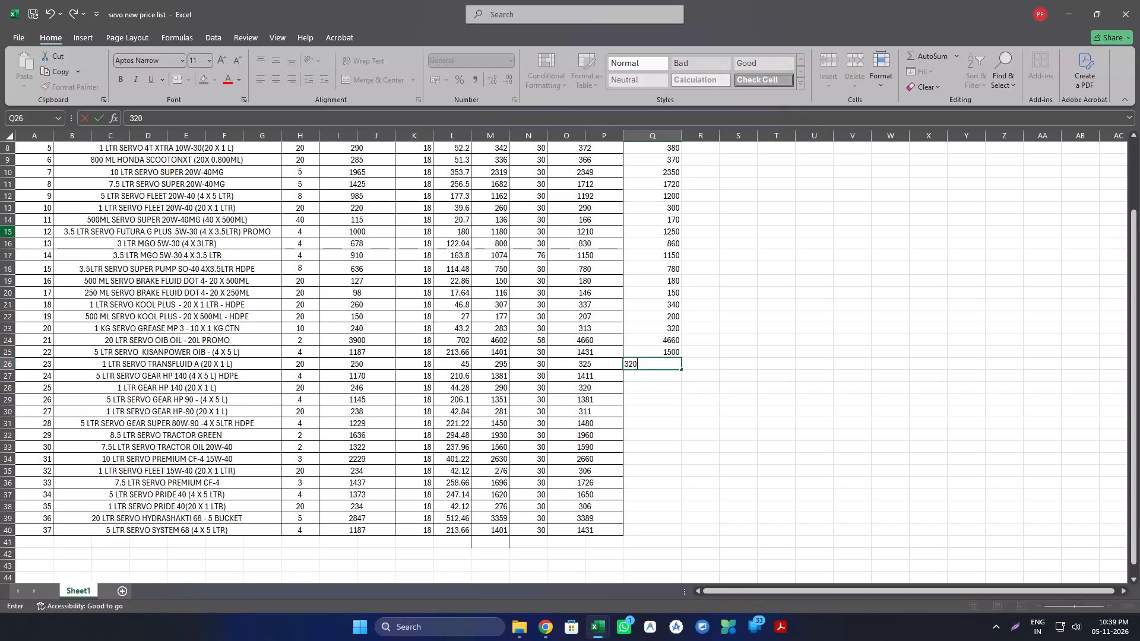
Enter 320 in Q26 as the round off price for the 1 LTR SERVO TRANSFLUID A.
key("Return")
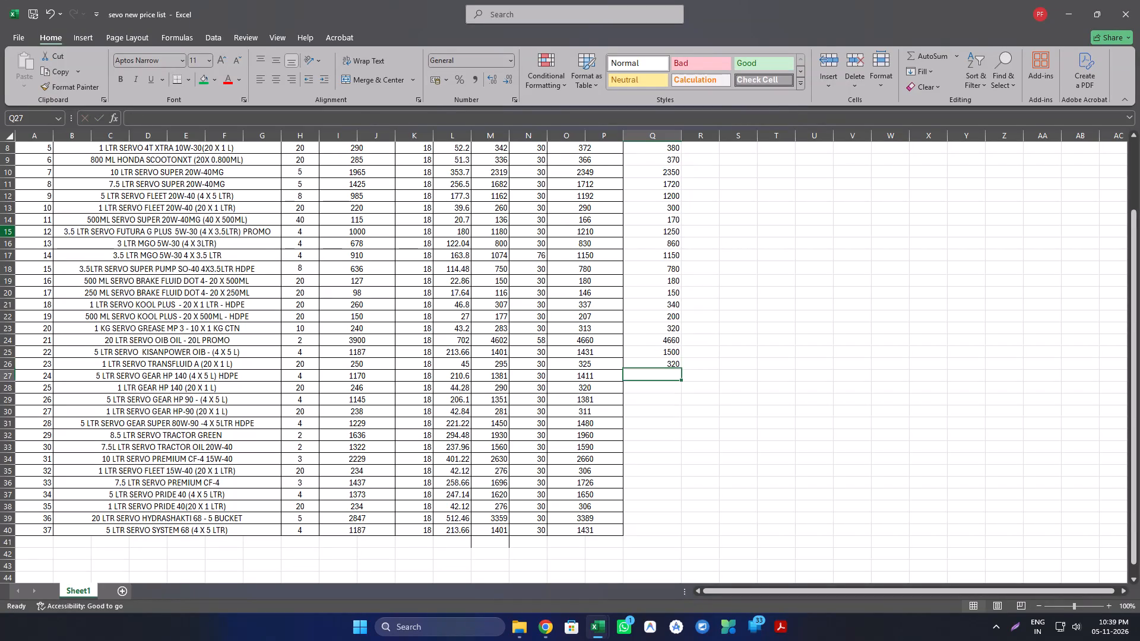
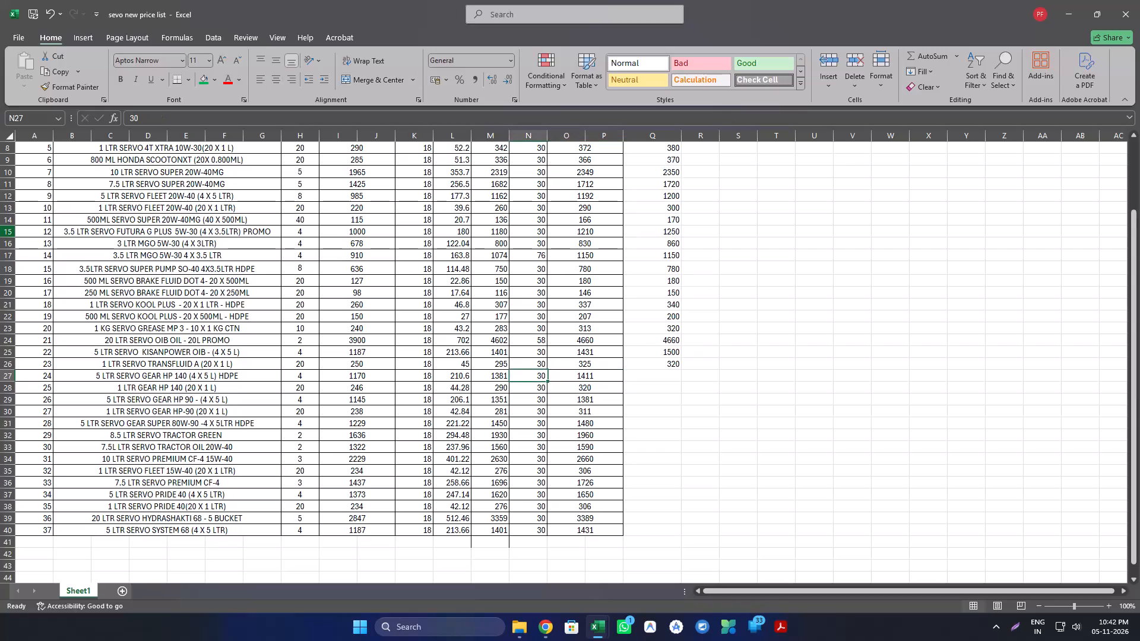
Change the adjusting amount in N27 for the 5 LTR SERVO GEAR HP 140 to the formula =39+30.
key("Left")
key("Left")
key("Left")
key("Left")
key("Left")
key("Left")
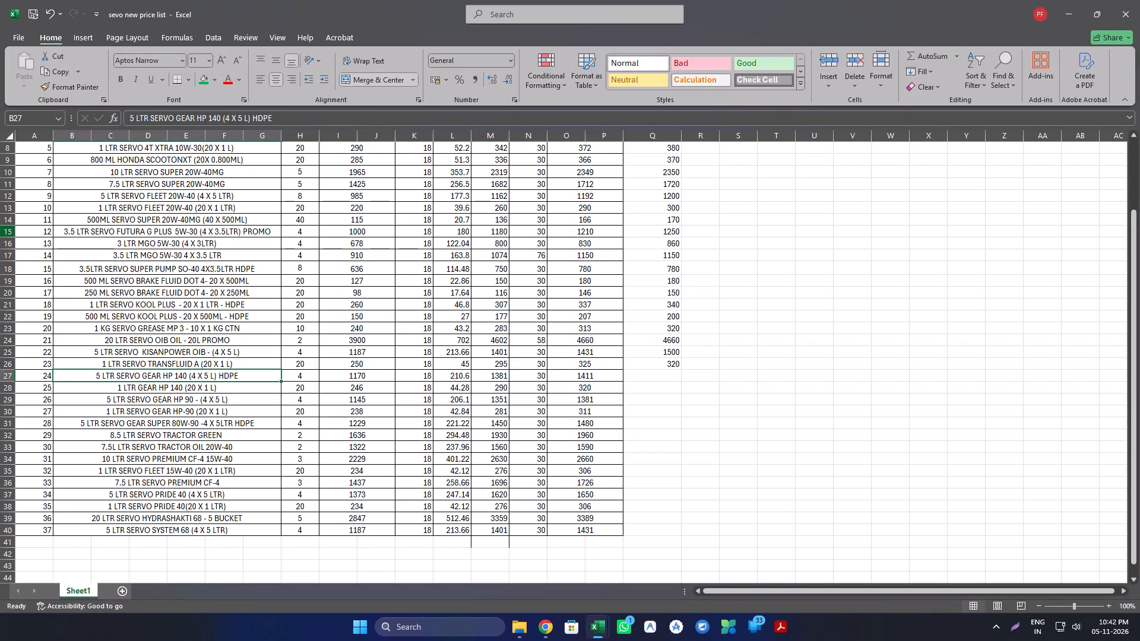
key("Right")
key("Right")
key("Right")
key("Right")
key("Right")
key("Right")
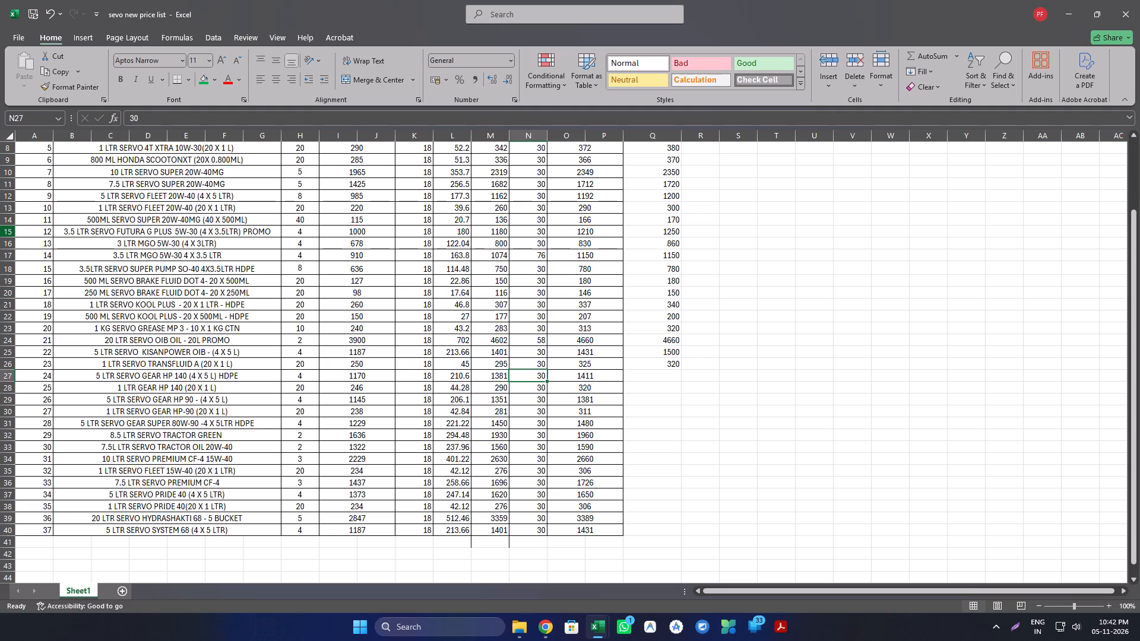
key("F2")
key("Left")
key("Left")
key("Left")
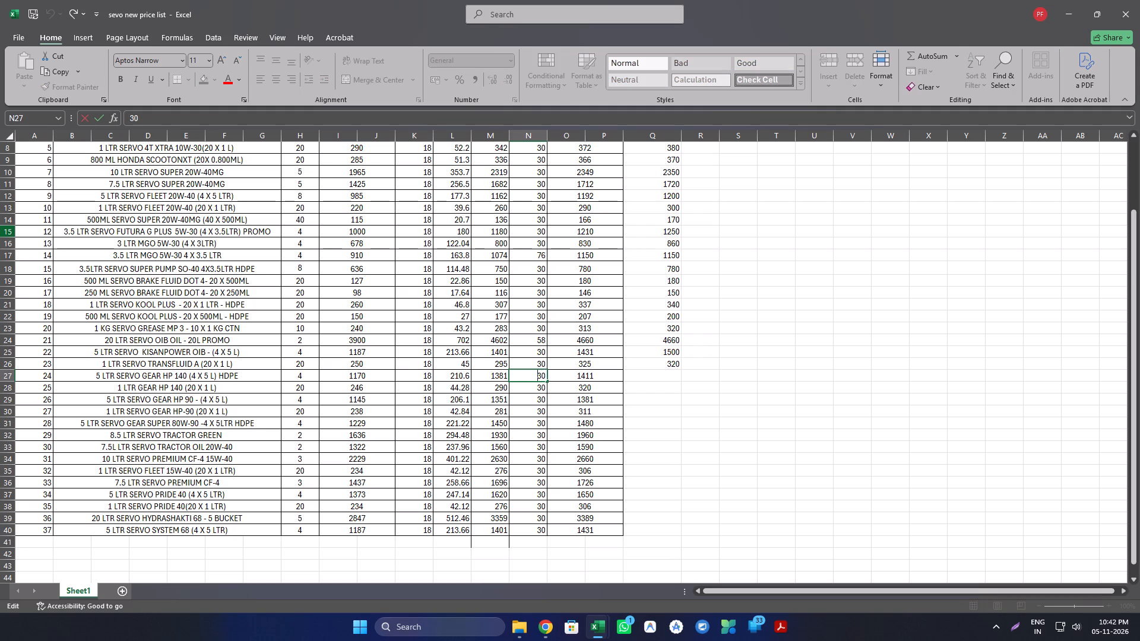
key("equal")
type("39+")
key("Return")
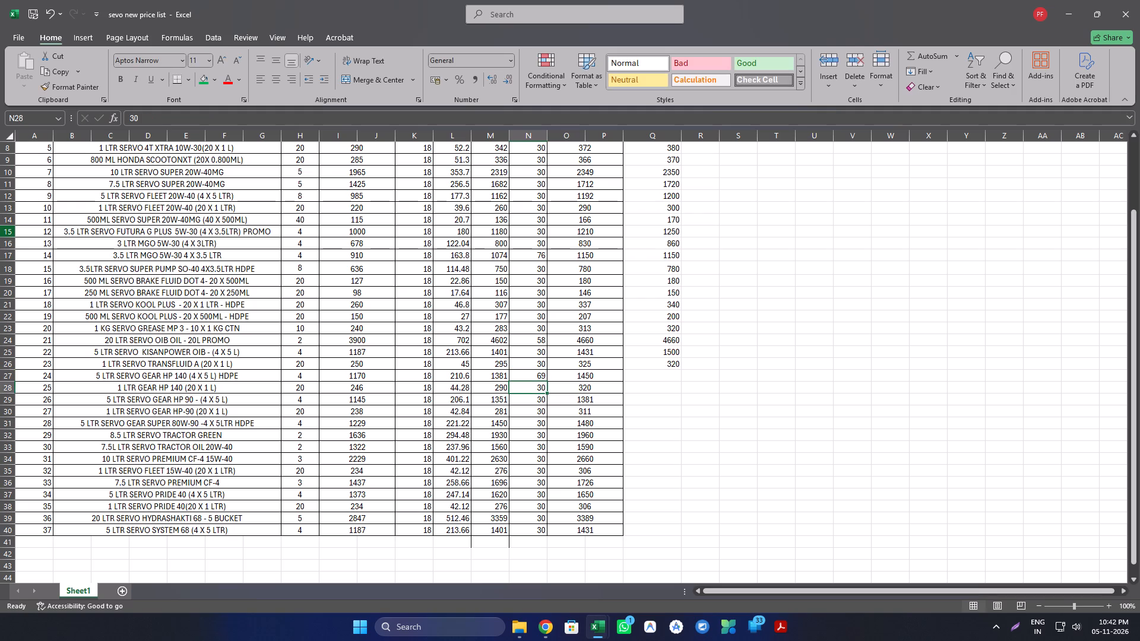
Enter 1450 in Q27 as the round off price for the 5 LTR SERVO GEAR HP 140.
key("Right")
key("Right")
key("Up")
type("1450")
key("Return")
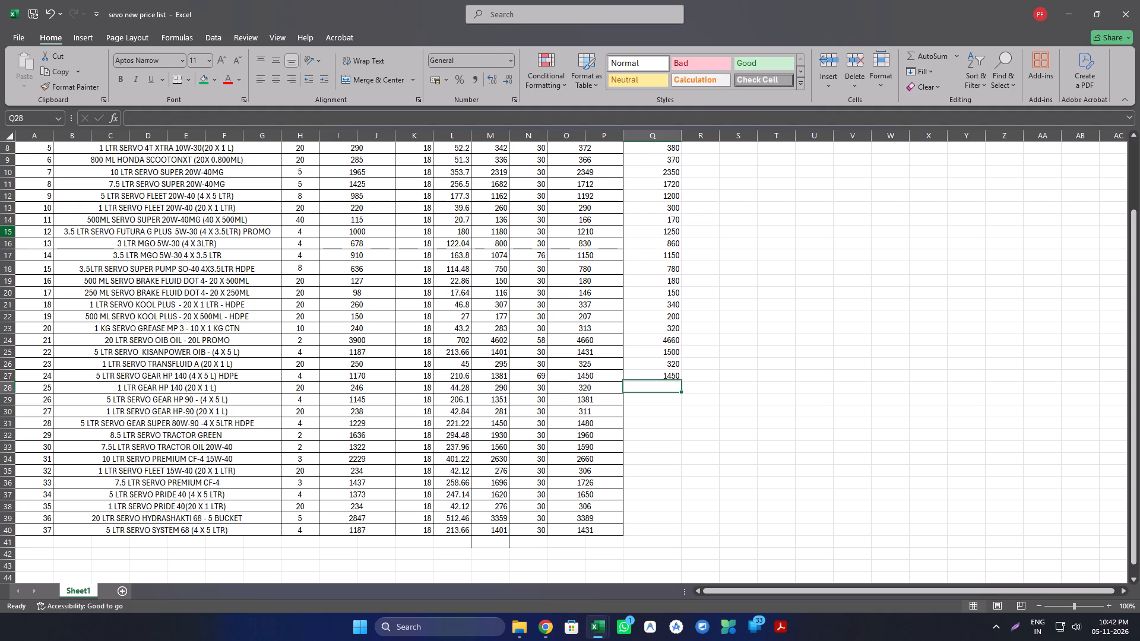
Enter 340 in Q28 as the round off price for the 1 LTR GEAR HP 140.
key("Left")
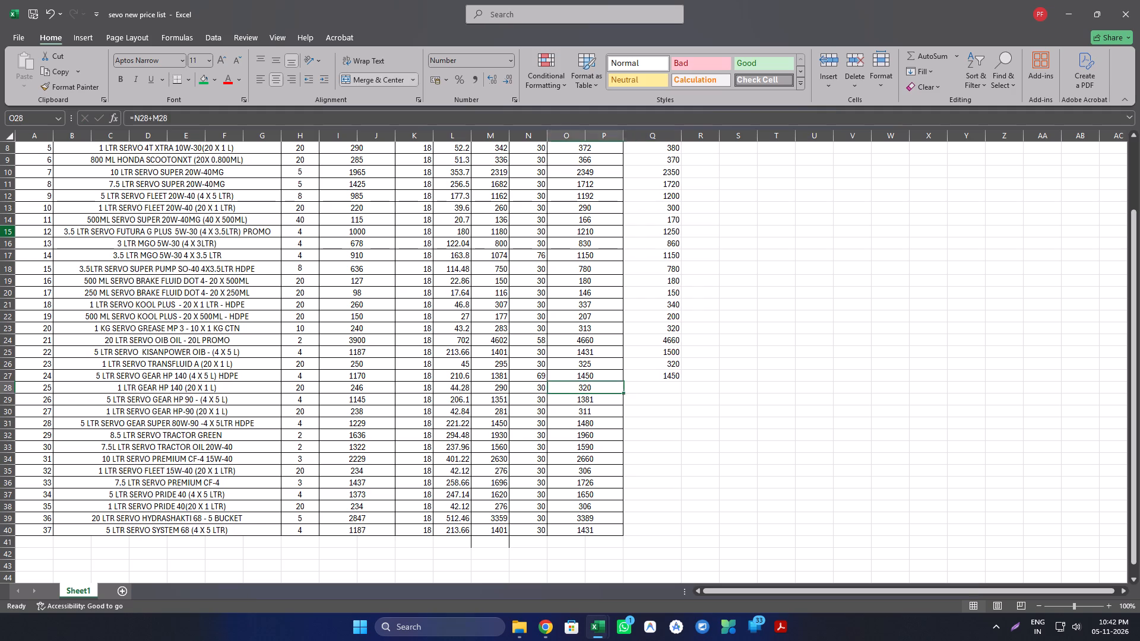
key("Left")
key("Left")
key("Left")
key("Left")
key("Left")
key("Left")
key("Left")
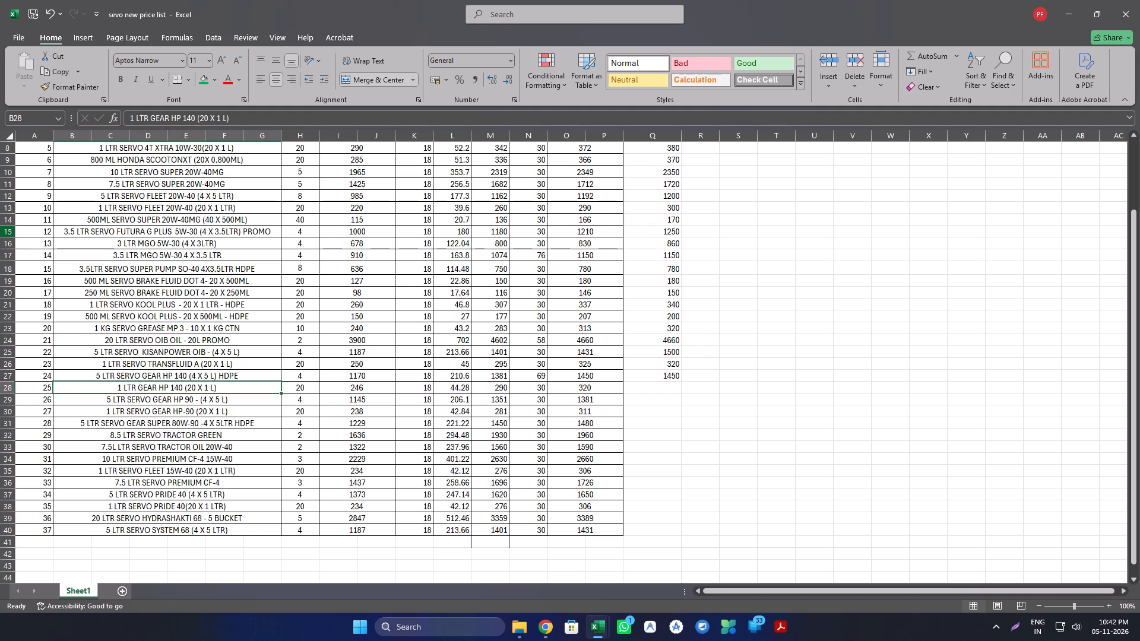
key("Right")
key("Right")
key("Right")
key("Right")
key("Right")
key("Right")
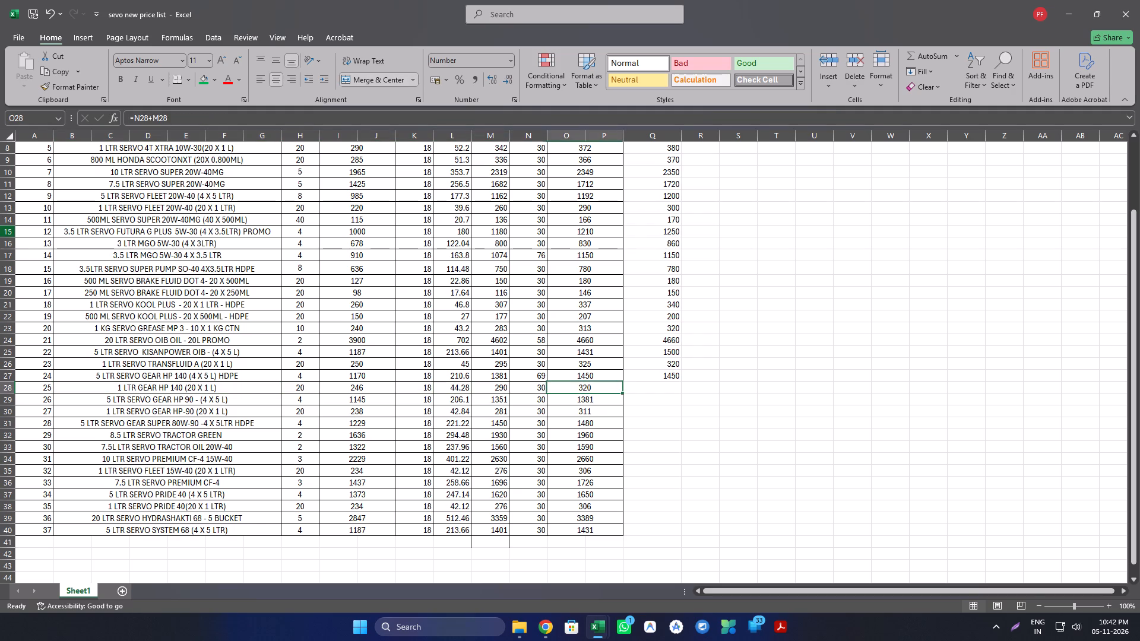
key("Right")
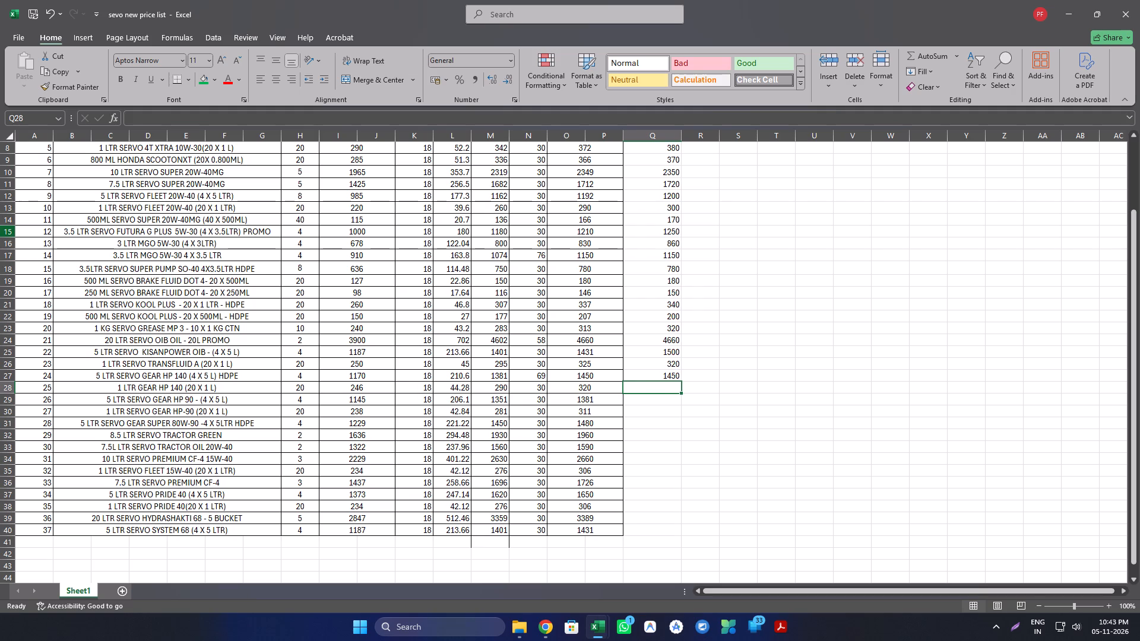
type("340")
key("Return")
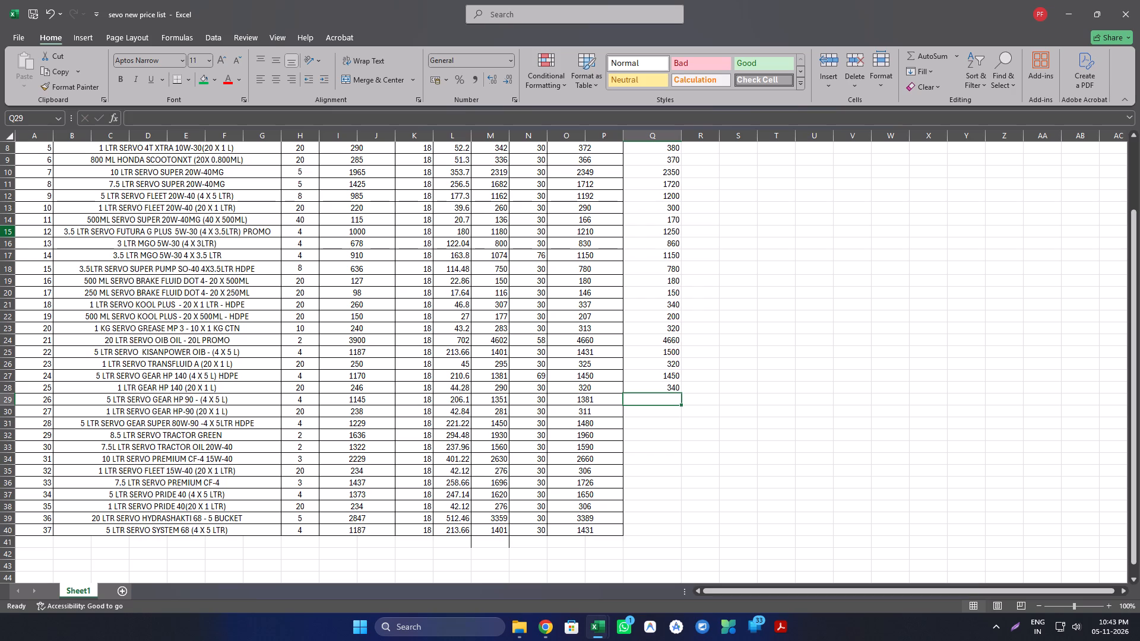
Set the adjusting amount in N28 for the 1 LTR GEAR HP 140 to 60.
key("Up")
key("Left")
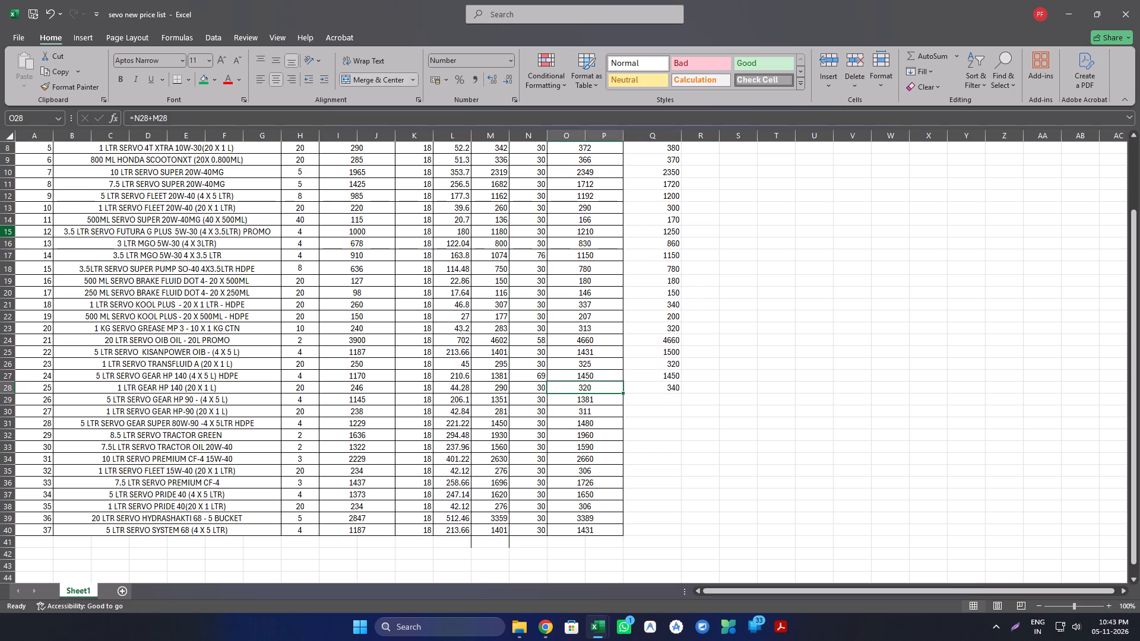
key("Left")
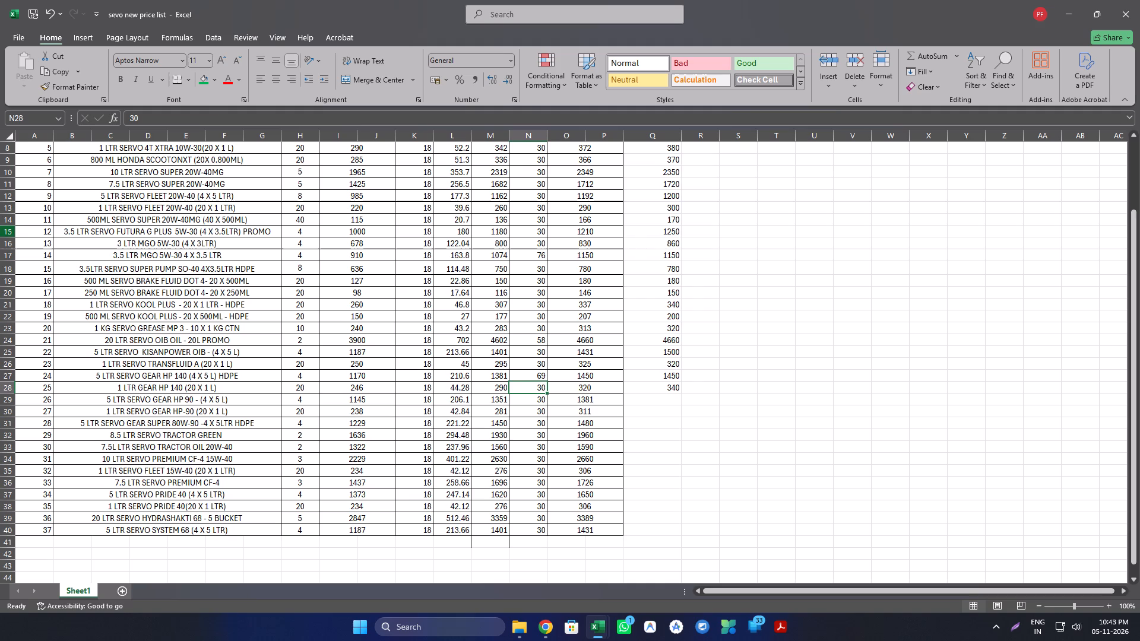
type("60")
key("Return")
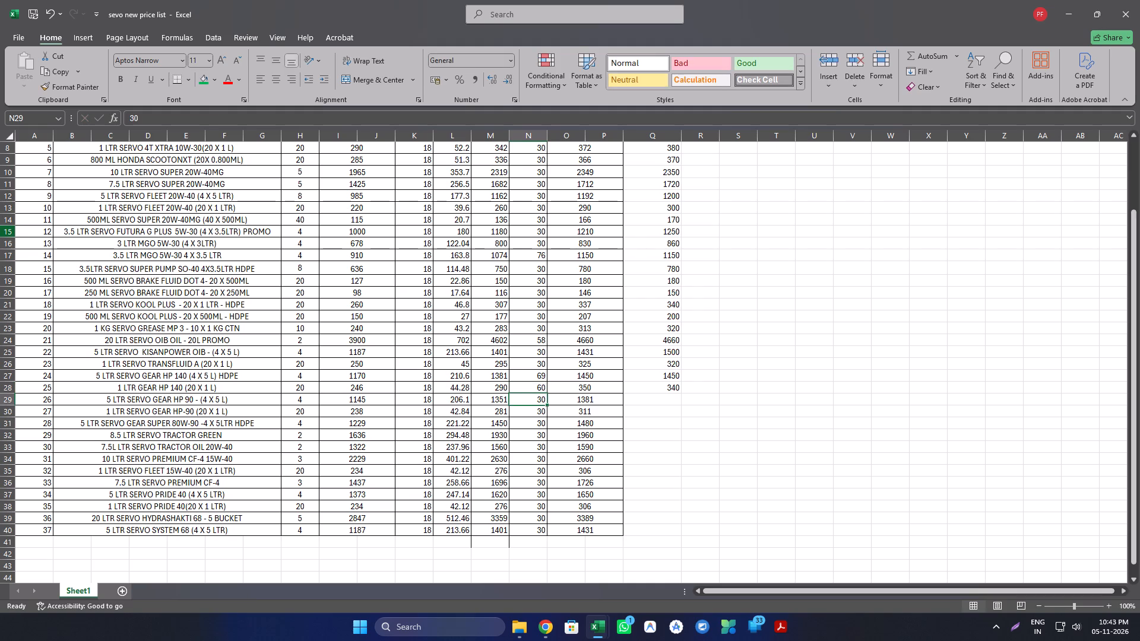
Set the adjusting amount in N28 for the 1 LTR GEAR HP 140 to 50.
key("Up")
type("50")
key("Return")
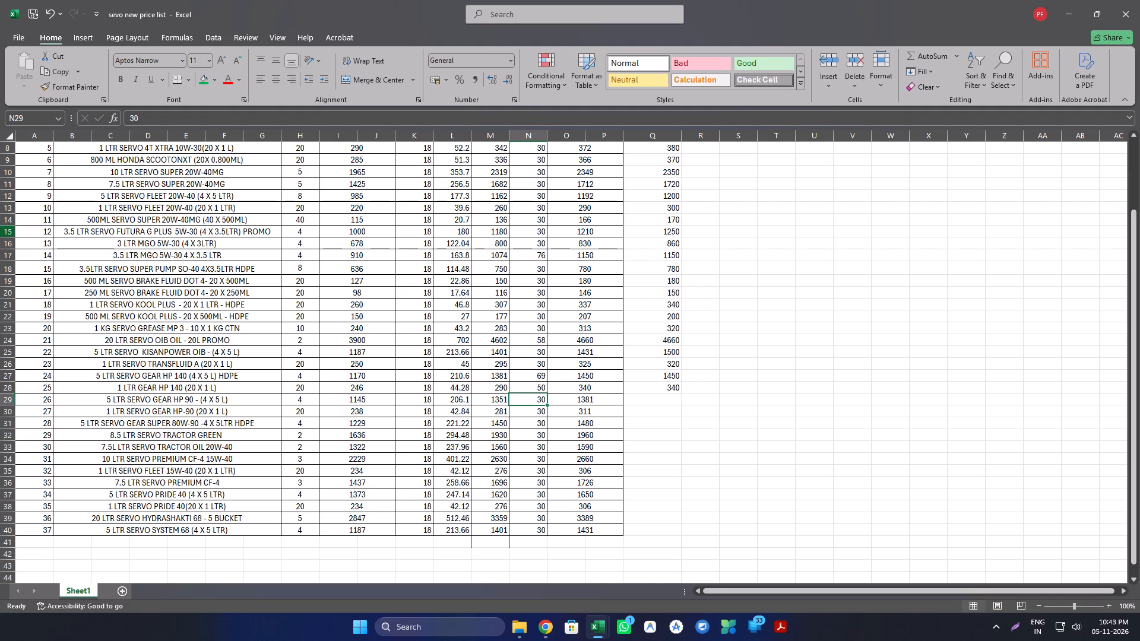
Examine the product details and prices in row 29 for the 5 LTR SERVO GEAR HP 90.
key("Right")
key("Right")
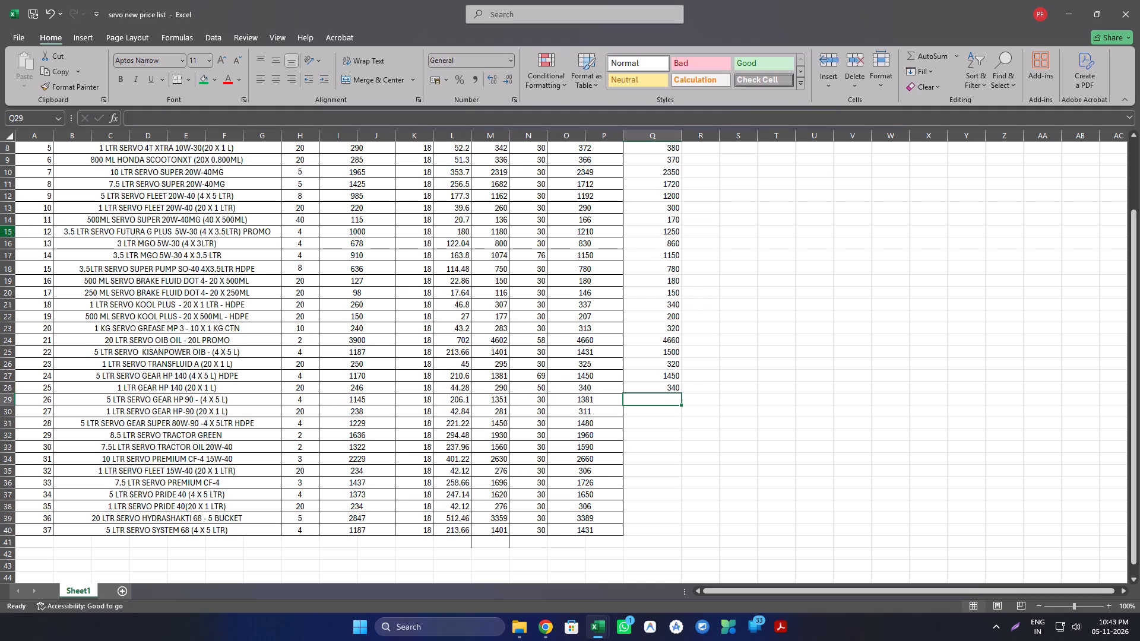
key("Left")
key("Left")
key("Left")
key("Left")
key("Left")
key("Left")
key("Left")
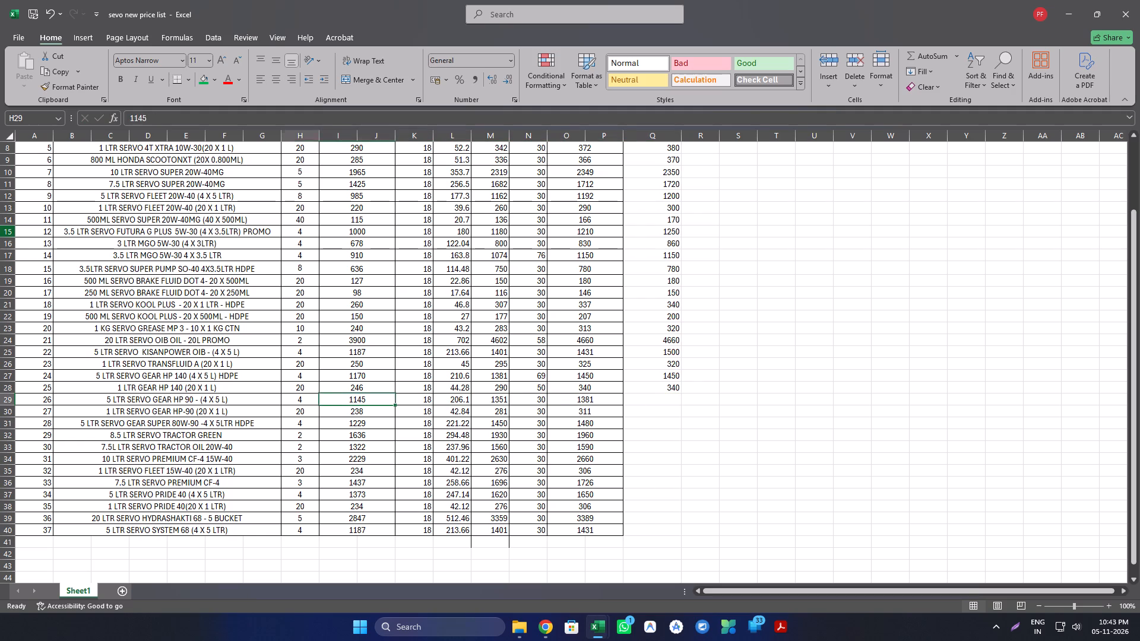
key("Left")
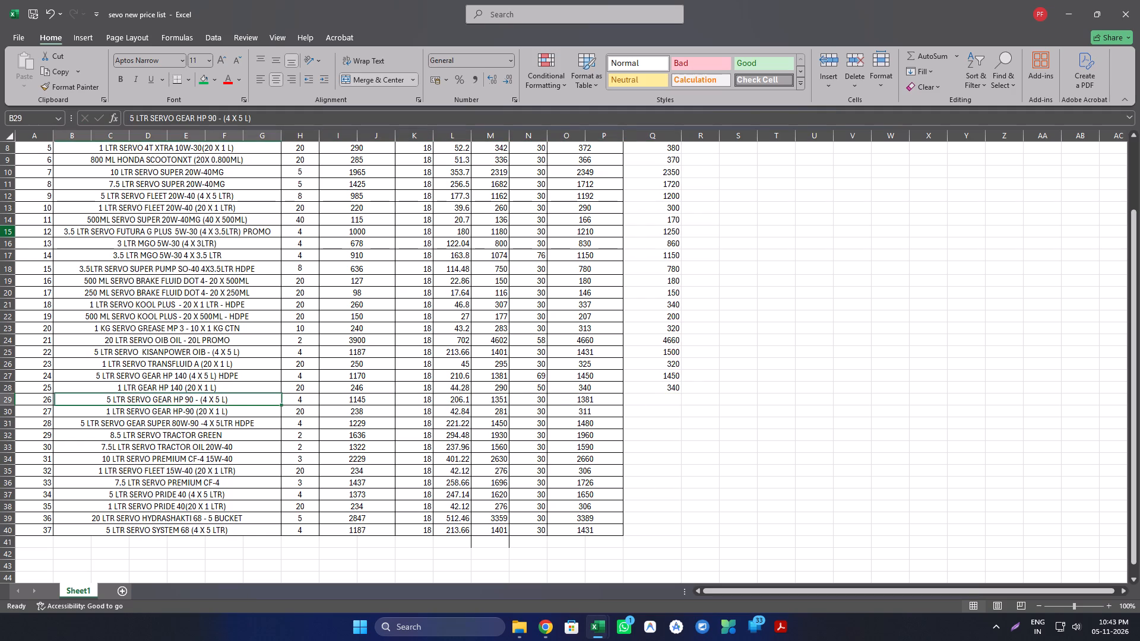
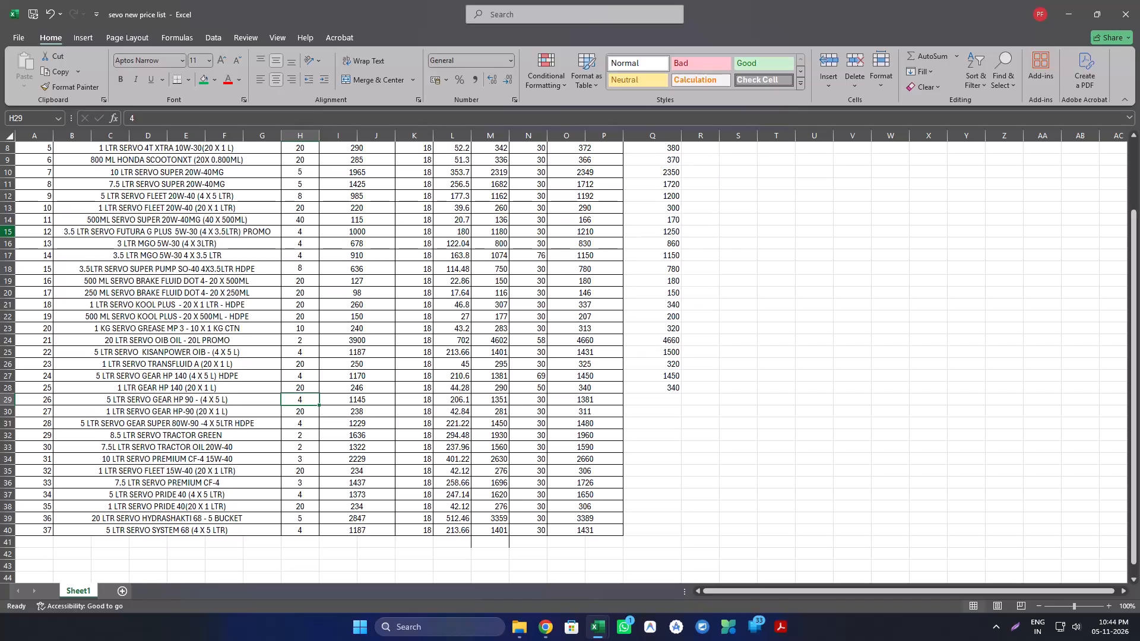
Select the empty round off price cell Q29 in the row of the 5 LTR SERVO GEAR HP 90.
key("Right")
key("Right")
key("Right")
key("Right")
key("Right")
key("Right")
key("Right")
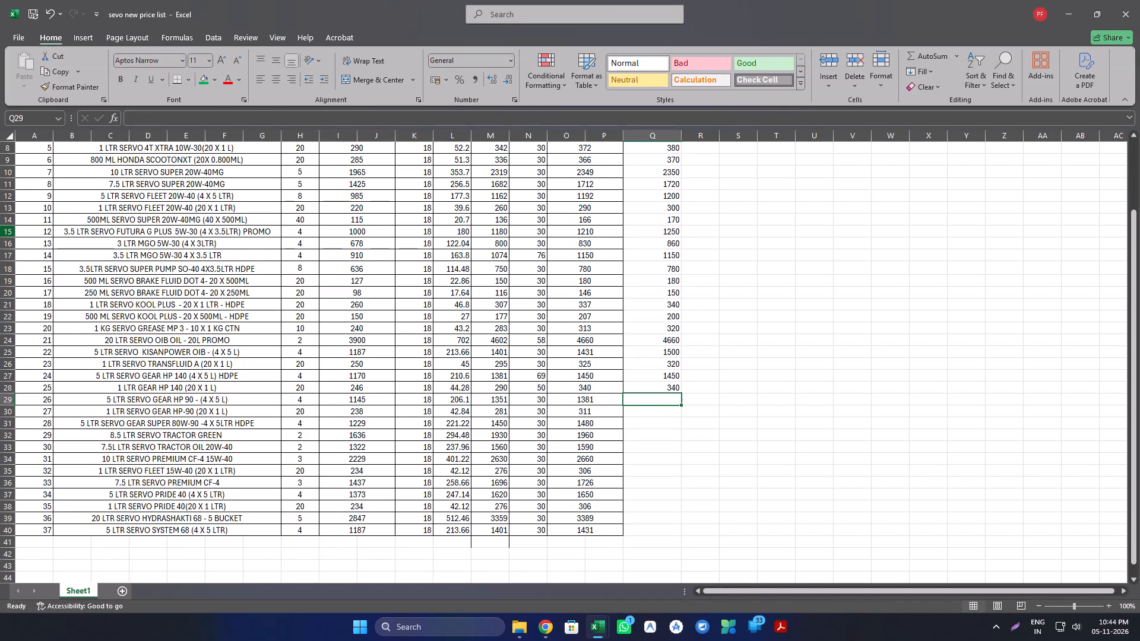
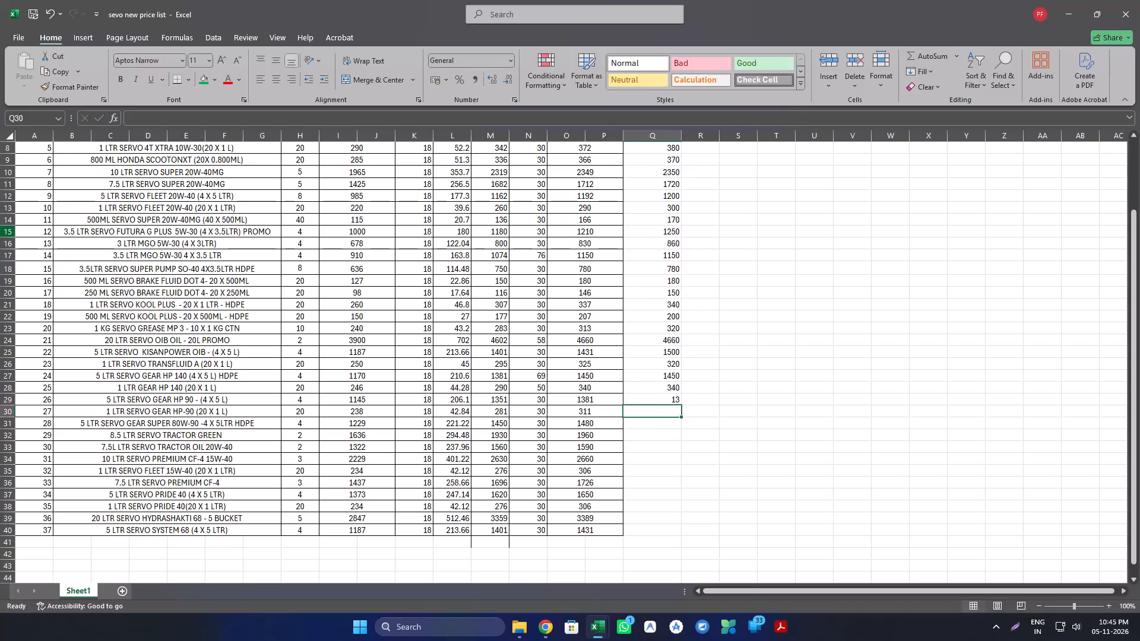
Set the round off price in Q29 for the 5 LTR SERVO GEAR HP 90 to 1380.
key("Up")
type("1380")
key("Return")
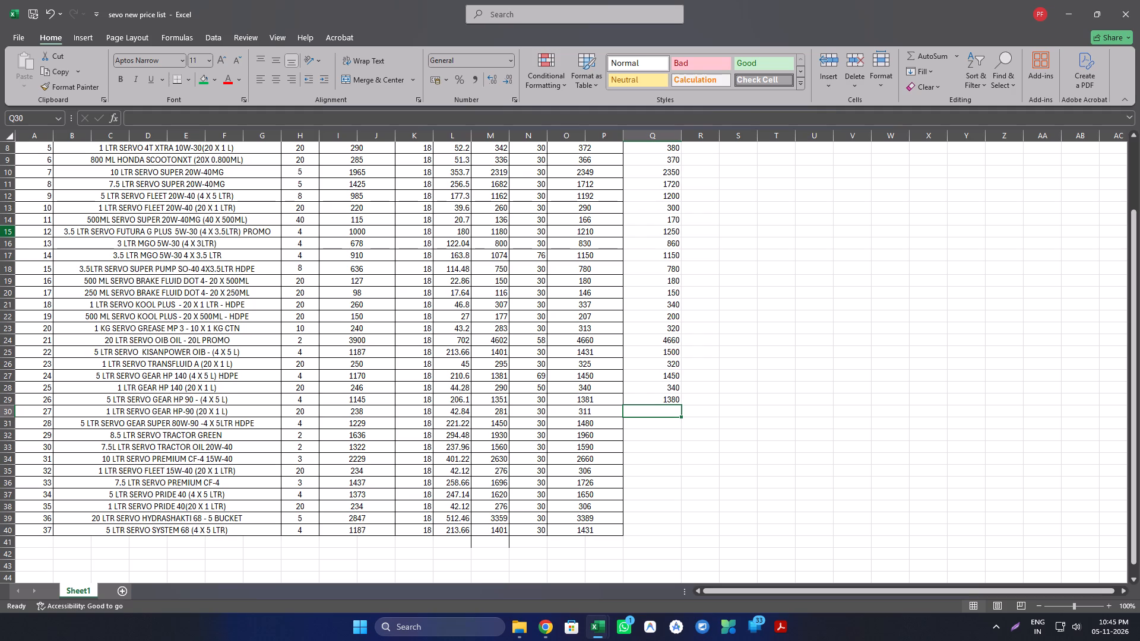
Check the 1 LTR SERVO GEAR HP-90 row and enter 310 as its round off price in Q30.
key("Left")
key("Left")
key("Left")
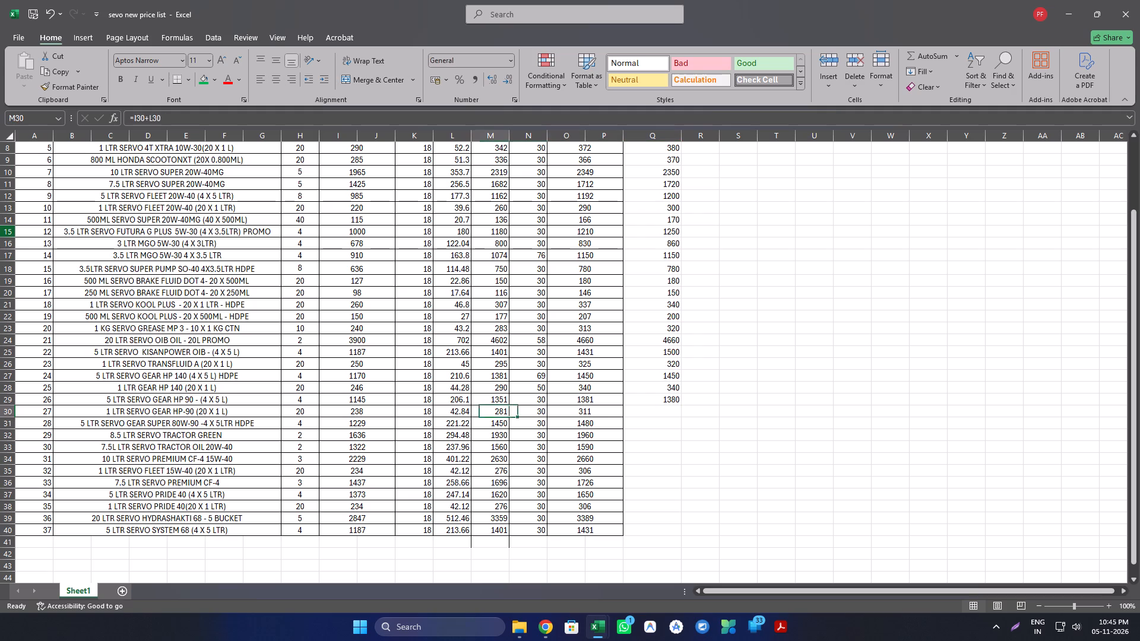
key("Left")
key("Left")
key("Left")
key("Left")
key("Left")
key("Right")
key("Right")
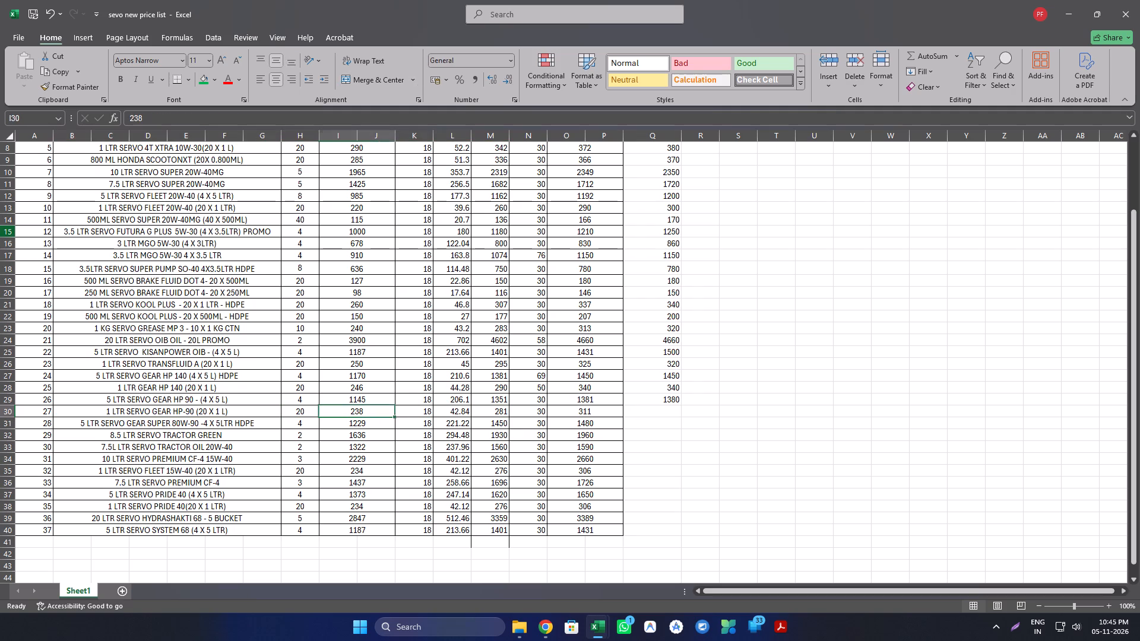
key("Right")
key("Right")
key("Right")
key("Right")
key("Right")
key("Right")
type("310")
key("Return")
Examine the price figures and product name in row 31, the 5 LTR SERVO GEAR SUPER 80W-90.
key("Left")
key("Left")
key("Left")
key("Left")
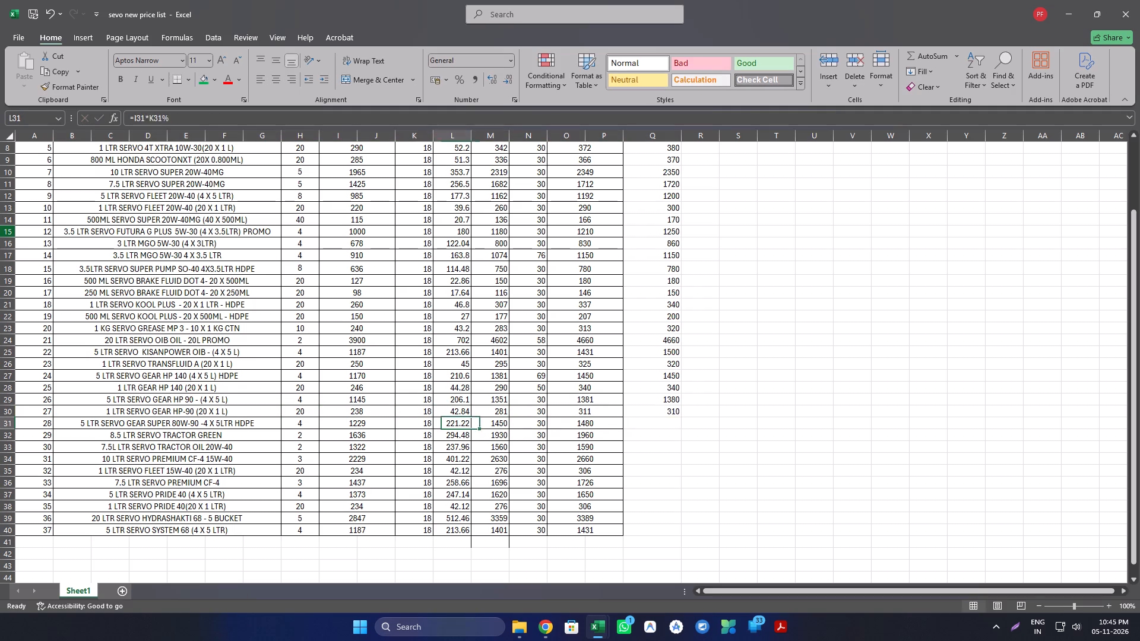
key("Left")
key("Left")
key("Left")
key("Left")
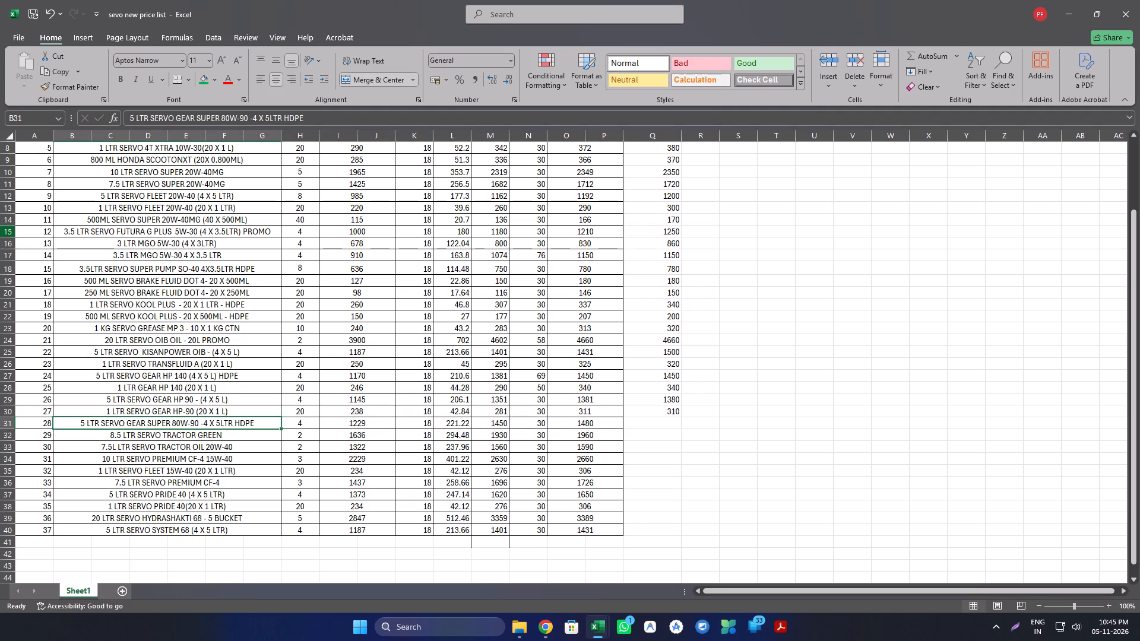
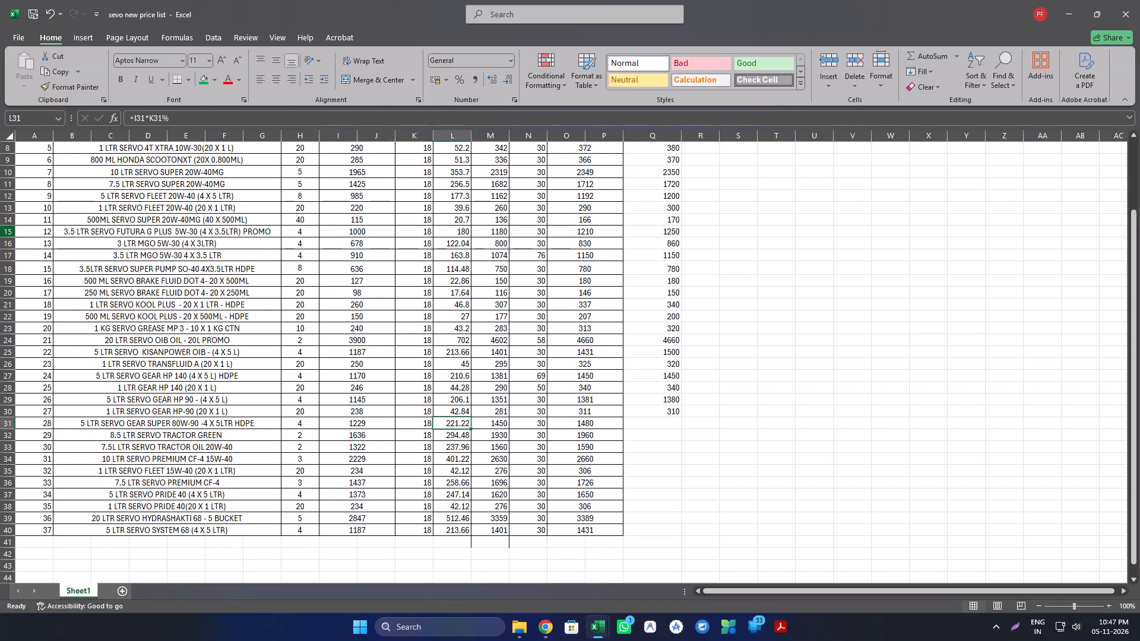
Enter 1480 as the round off price in Q31 for the 5 LTR SERVO GEAR SUPER 80W-90.
key("Right")
key("Right")
key("Right")
key("Right")
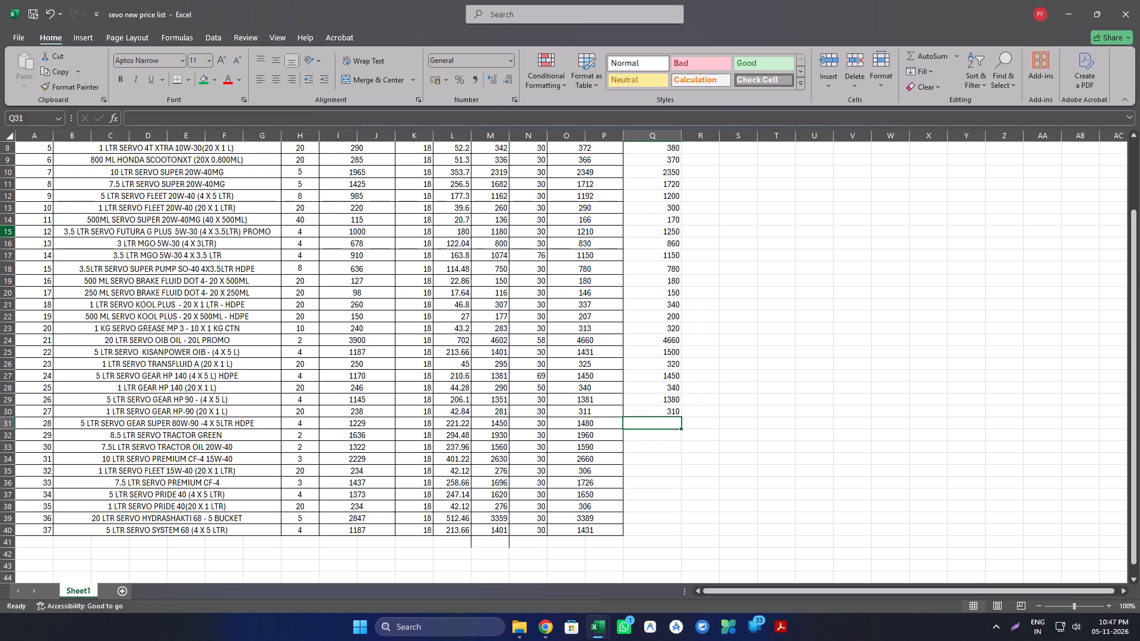
type("1480")
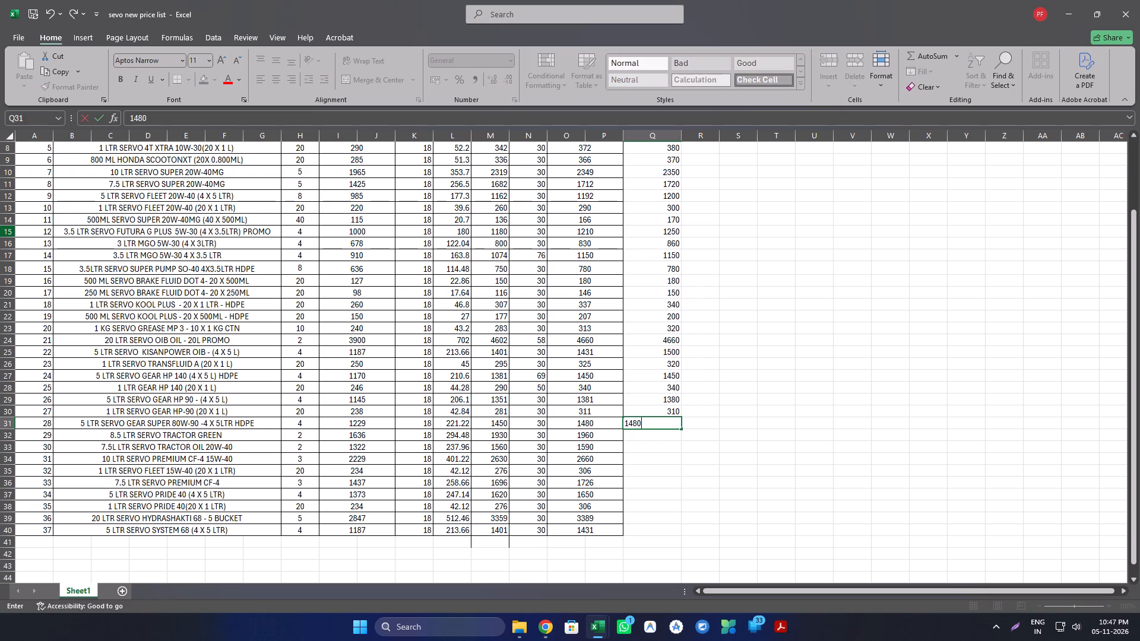
key("Return")
Check the 8.5 LTR SERVO TRACTOR GREEN row and enter 1980 as its round off price in Q32.
key("Left")
key("Left")
key("Left")
key("Left")
key("Left")
key("Left")
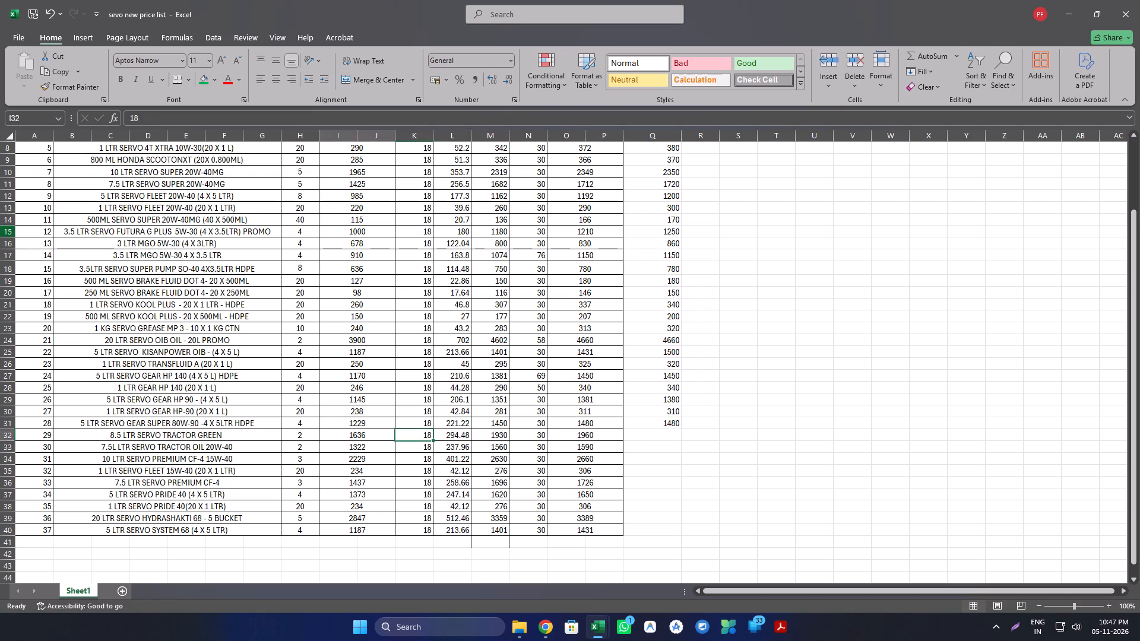
key("Left")
key("Left")
key("Right")
key("Right")
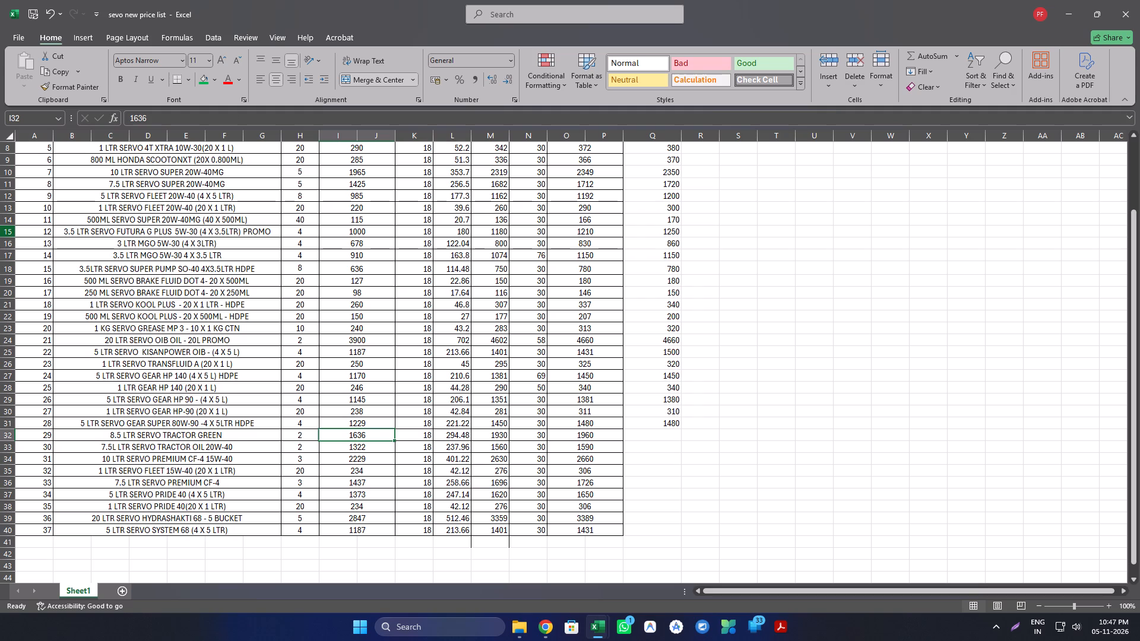
key("Left")
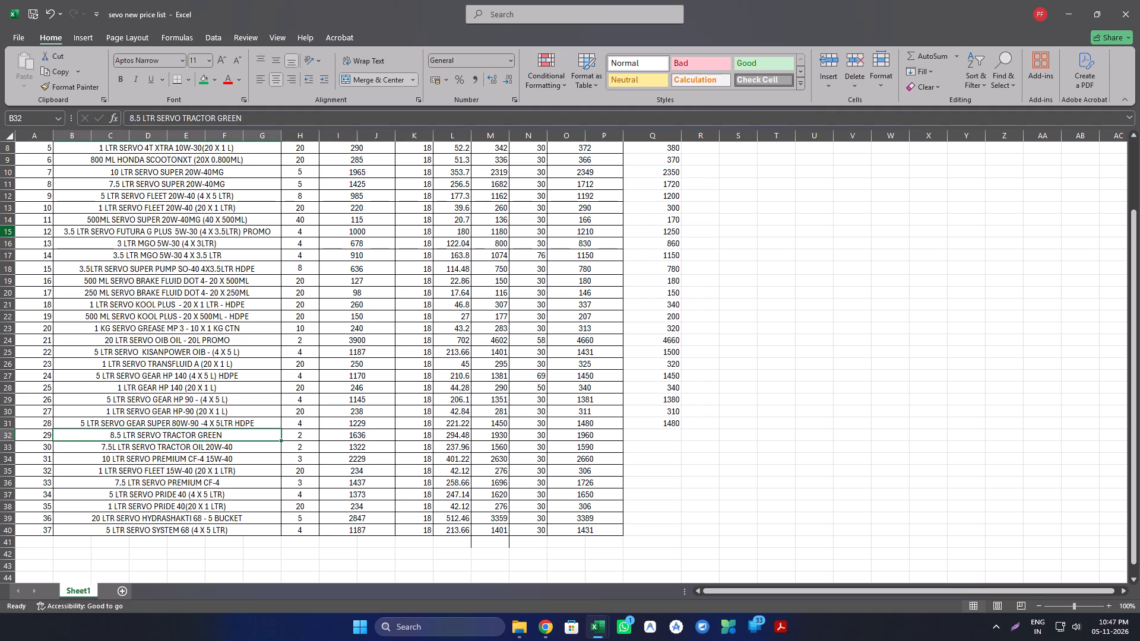
key("Right")
key("Right")
key("Right")
key("Right")
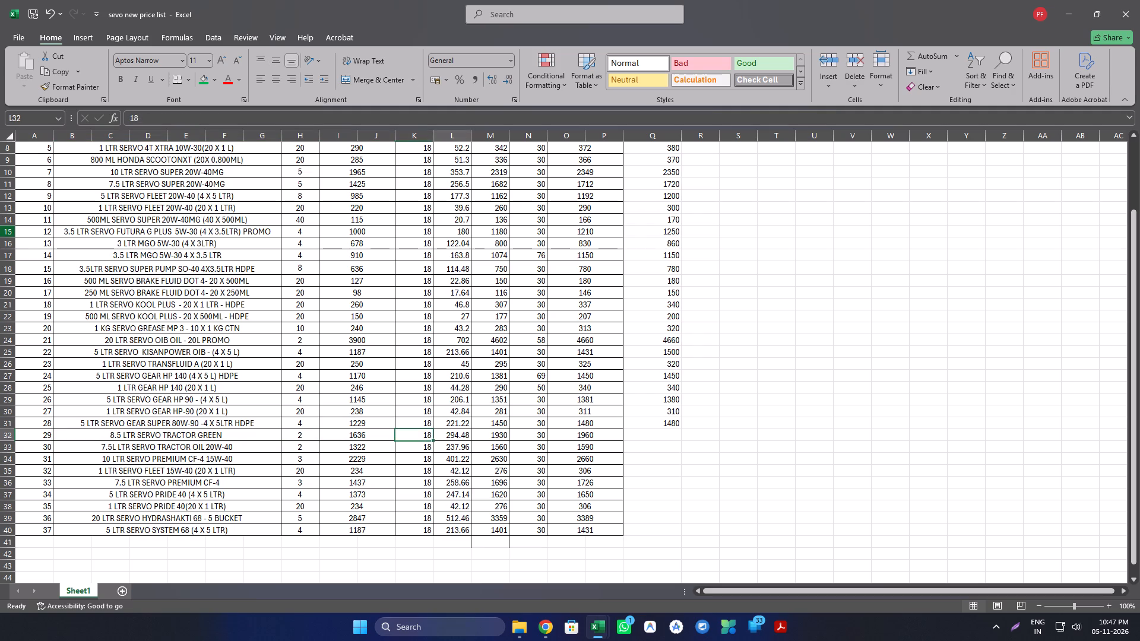
key("Right")
key("Right")
key("Right")
key("Right")
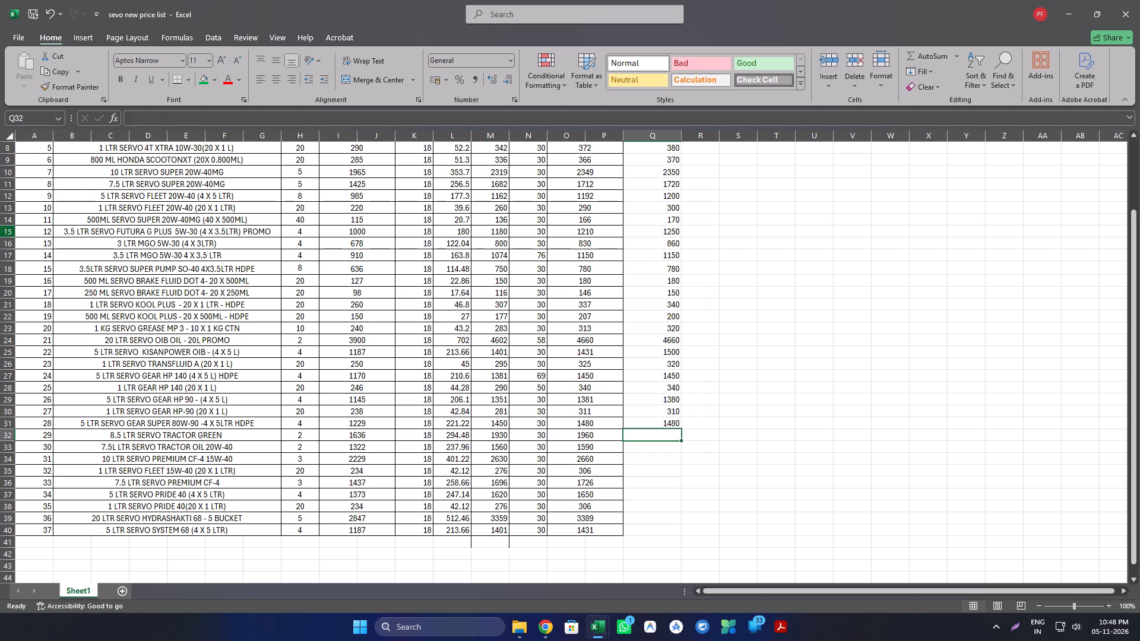
type("1980")
key("Return")
Set the added amount in N32 for the 8.5 LTR SERVO TRACTOR GREEN to 50.
key("Up")
key("Left")
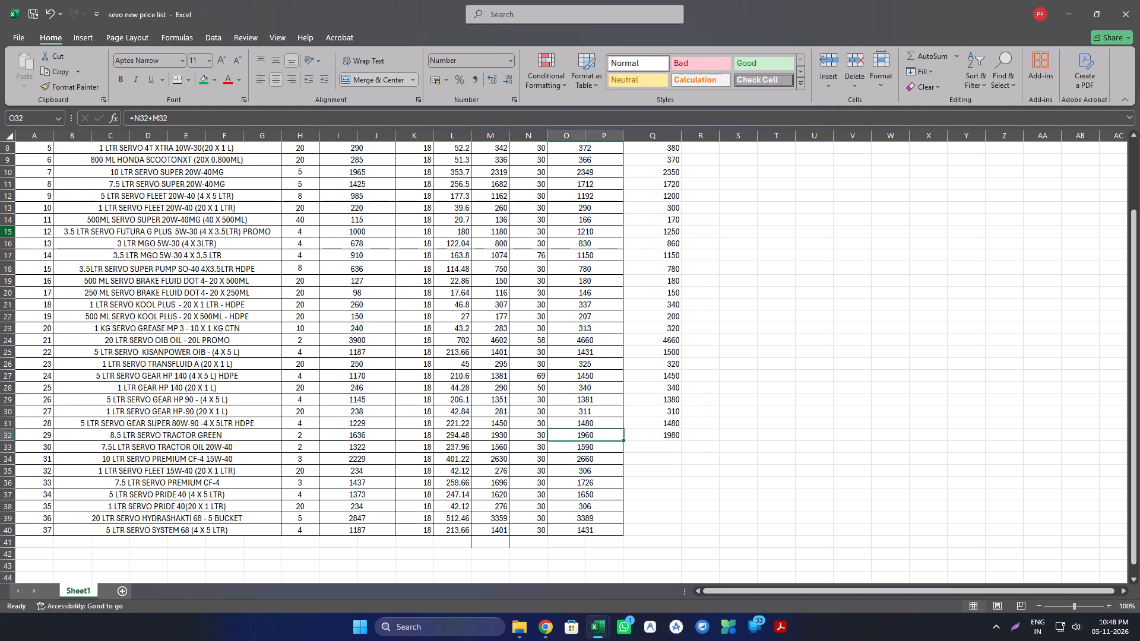
key("Left")
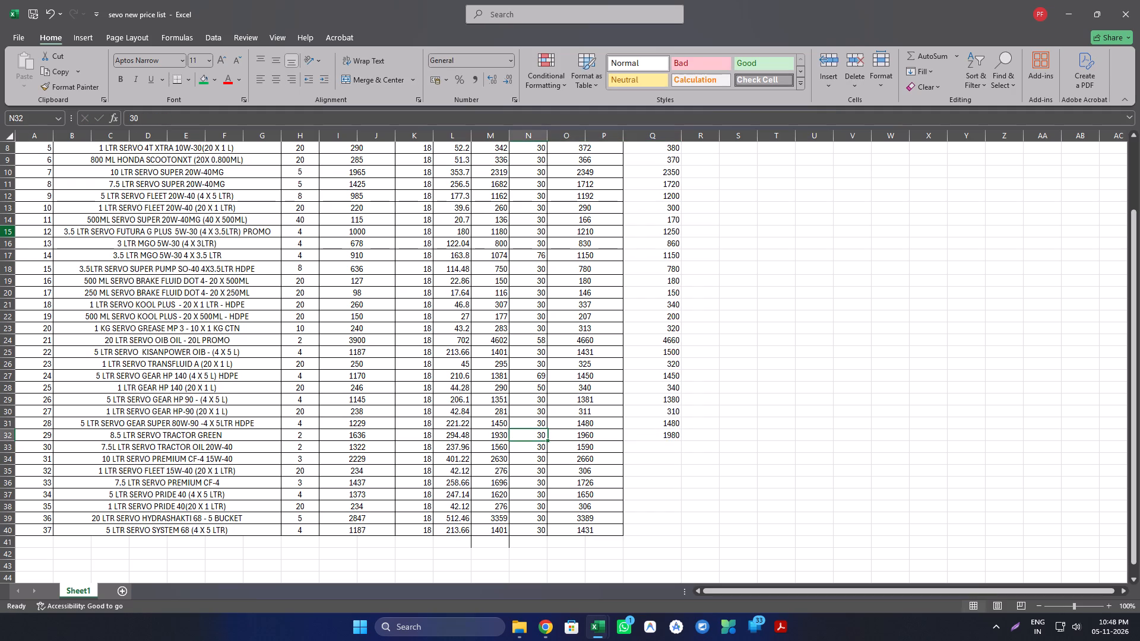
type("50")
key("Return")
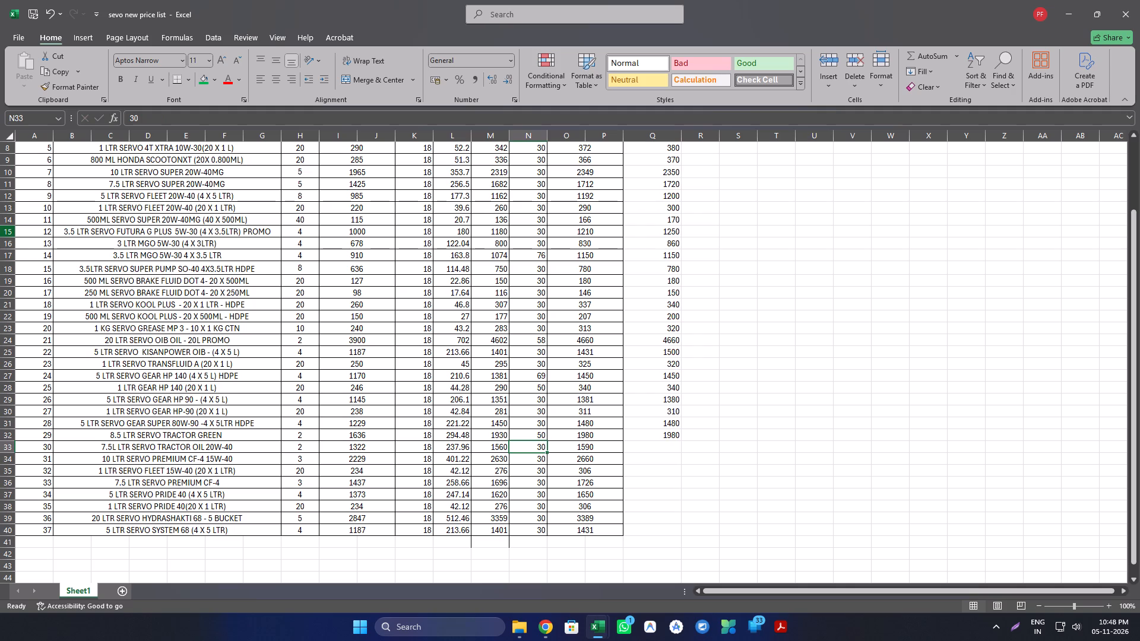
Examine the product name and price figures in row 33, the 7.5L LTR SERVO TRACTOR OIL 20W-40.
key("Right")
key("Right")
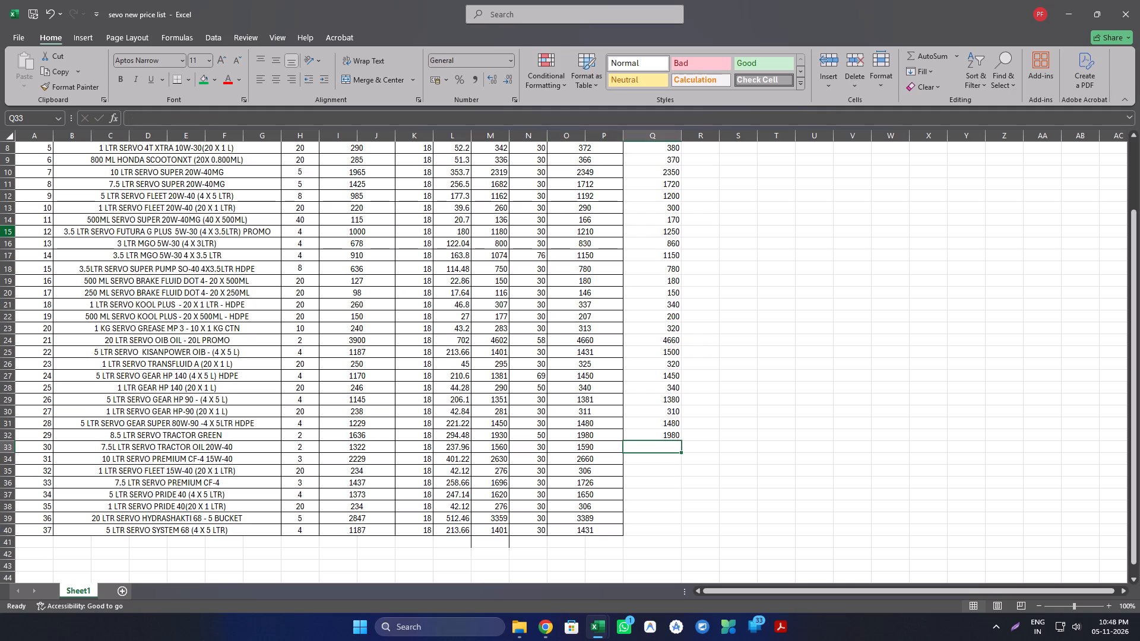
key("Left")
key("Left")
key("Left")
key("Left")
key("Left")
key("Left")
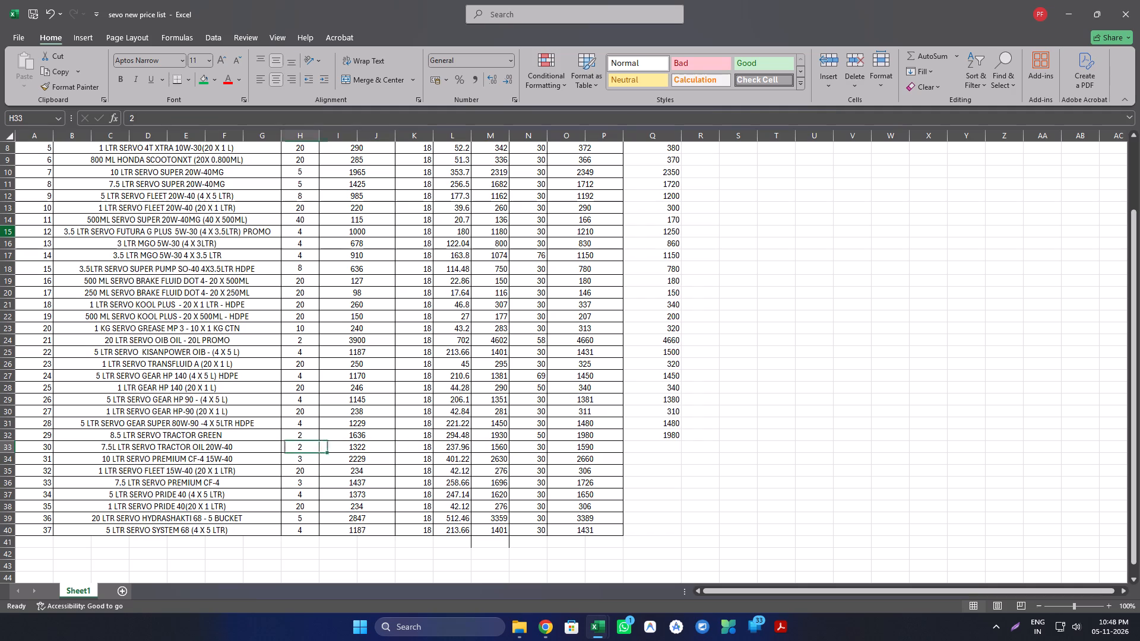
key("Left")
key("Left")
key("Right")
key("Right")
key("Right")
key("Right")
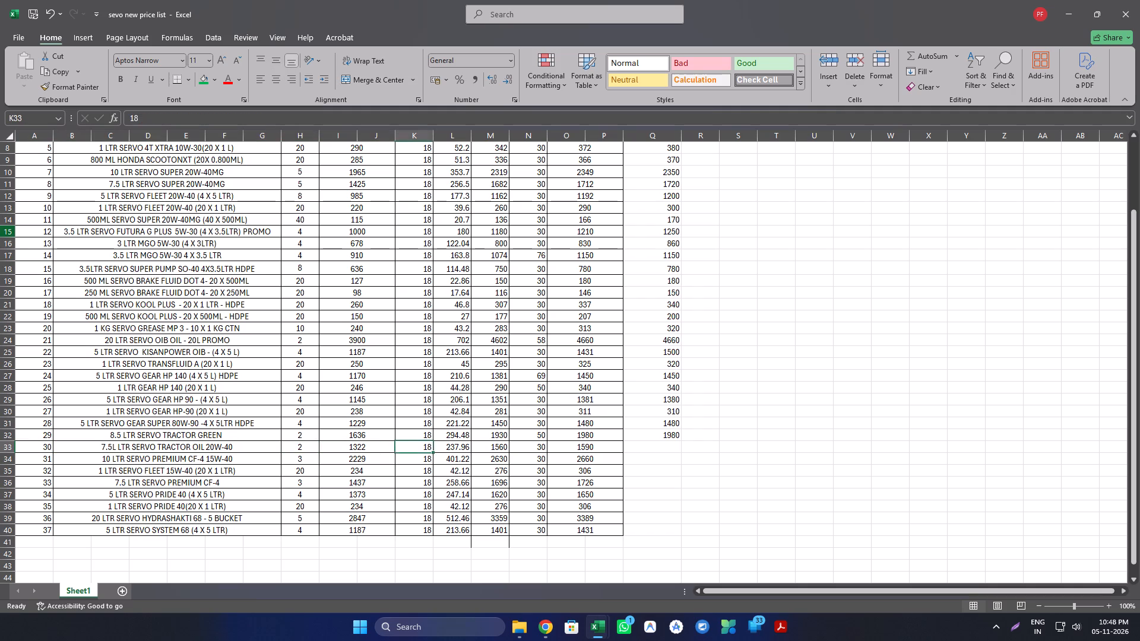
key("Right")
key("Right")
key("Right")
key("Right")
key("Right")
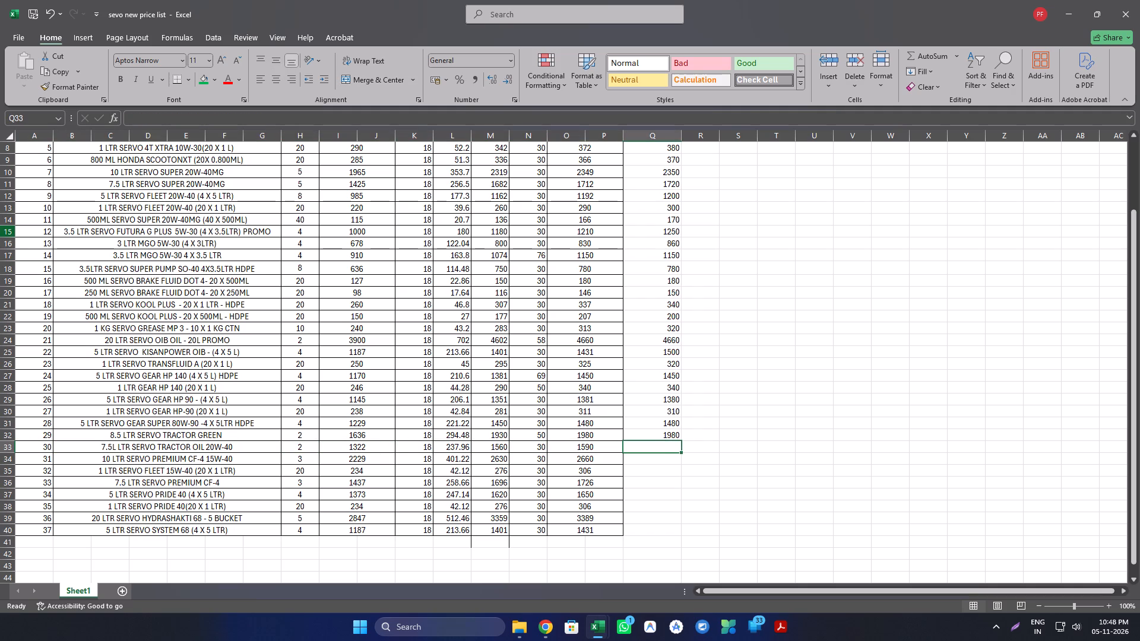
key("Left")
key("Left")
key("Left")
key("Left")
key("Left")
key("Left")
key("Left")
key("Left")
key("Left")
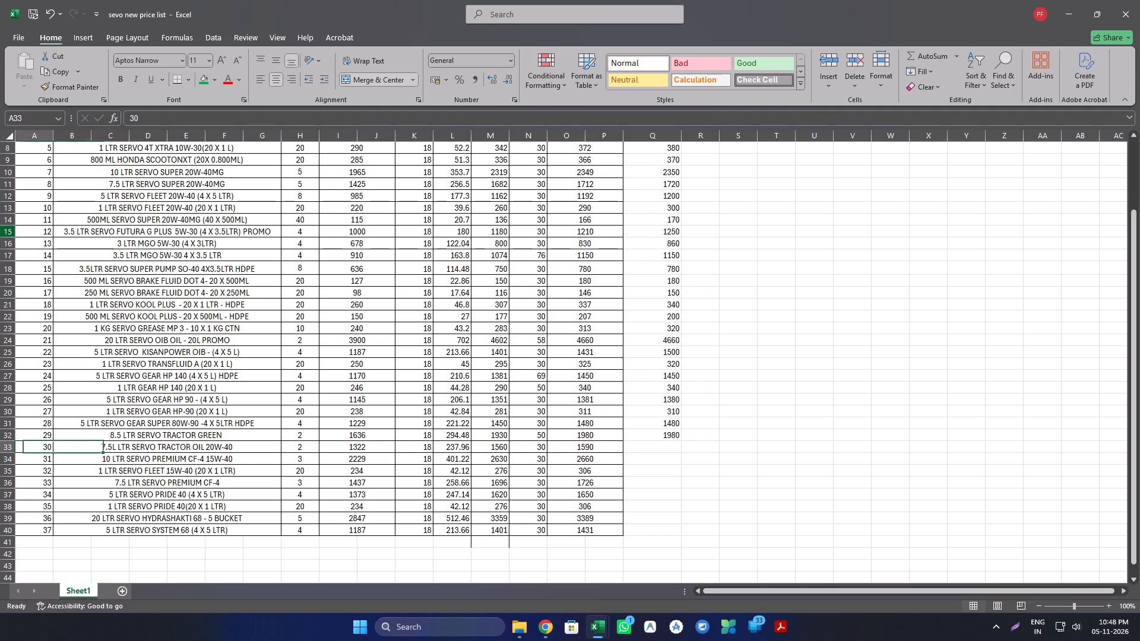